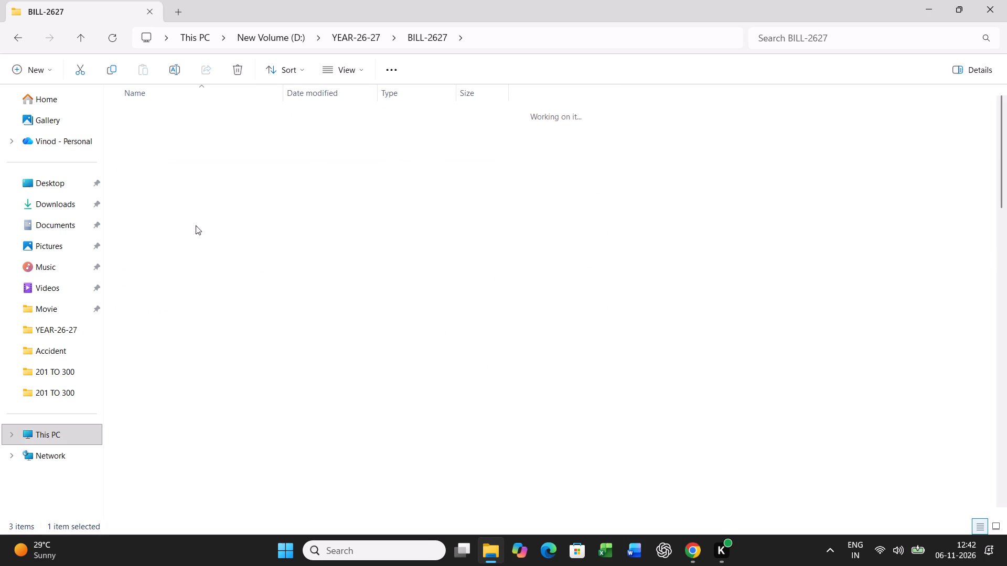
# Look through the bill workbooks in the 201 TO 300 folder for the latest ones.
pyautogui.scroll(-20, 231, 303)
pyautogui.scroll(-14, 231, 303)
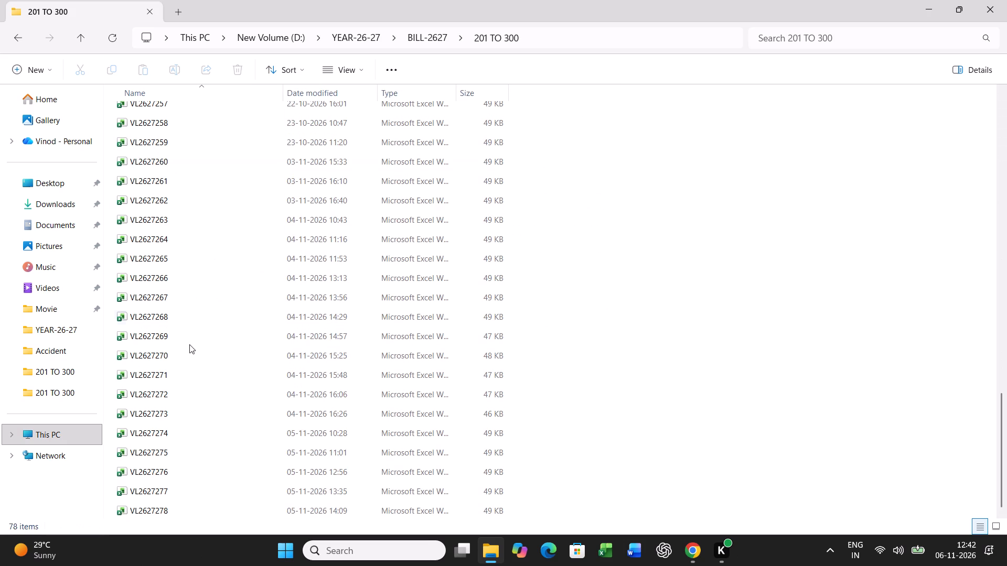
# Open the bill workbook VL2627259 from the 201 TO 300 folder in Excel.
pyautogui.doubleClick(154, 144)
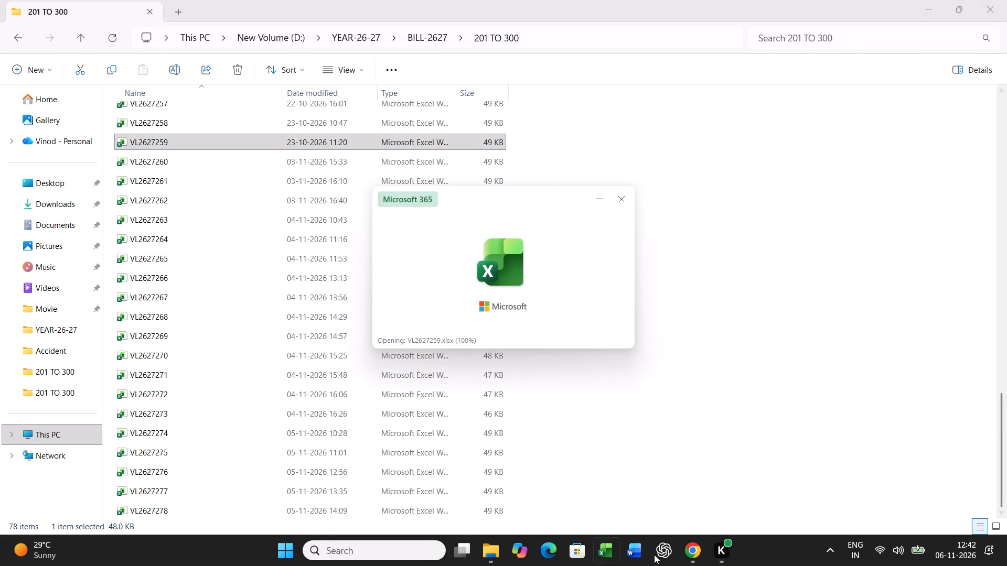
pyautogui.click(607, 390)
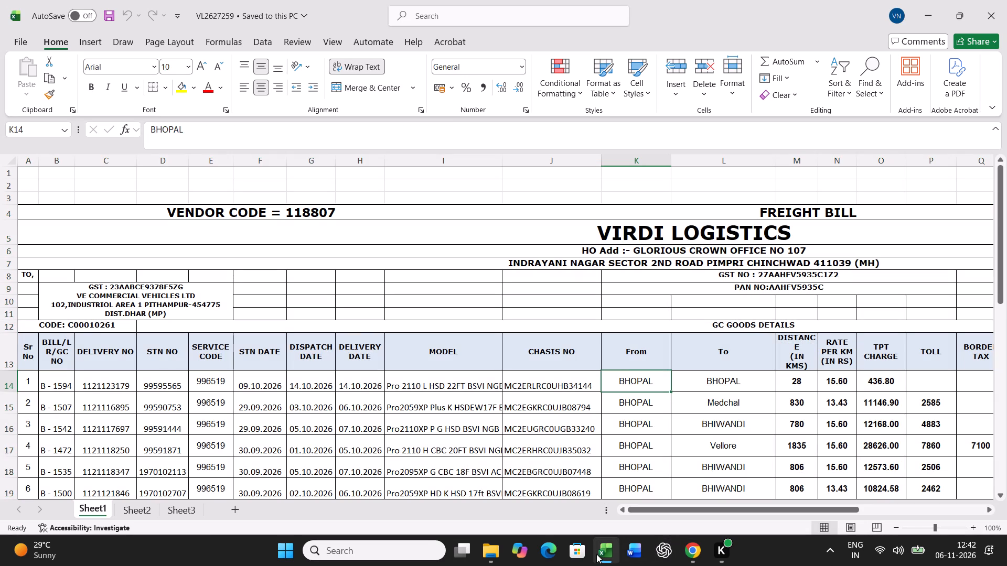
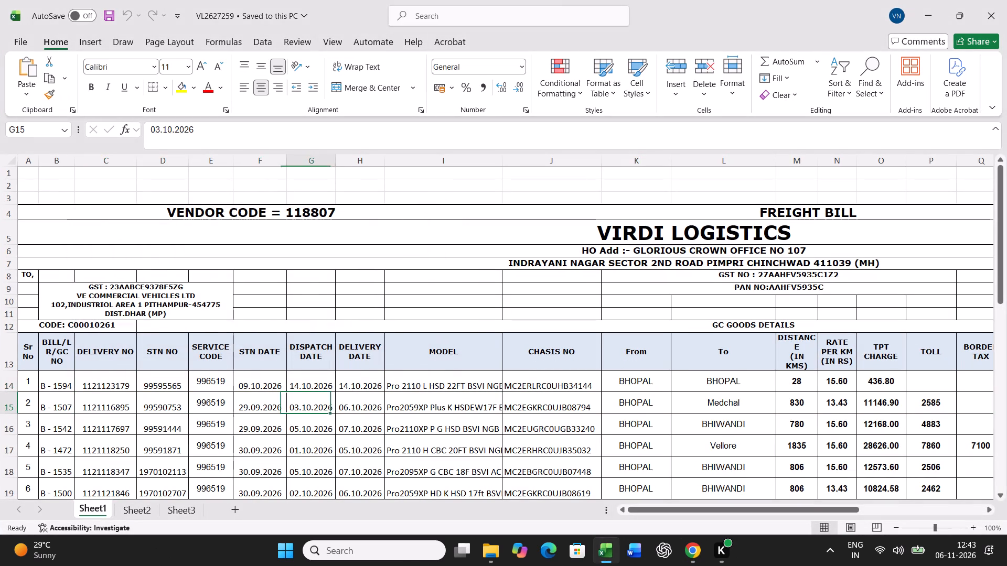
# Look across the Medchal shipment's row in the freight bill, from its dispatch date to its distance.
pyautogui.press('Right')
pyautogui.press('Right')
pyautogui.press('Right')
pyautogui.press('Right')
pyautogui.press('Right')
pyautogui.press('Right')
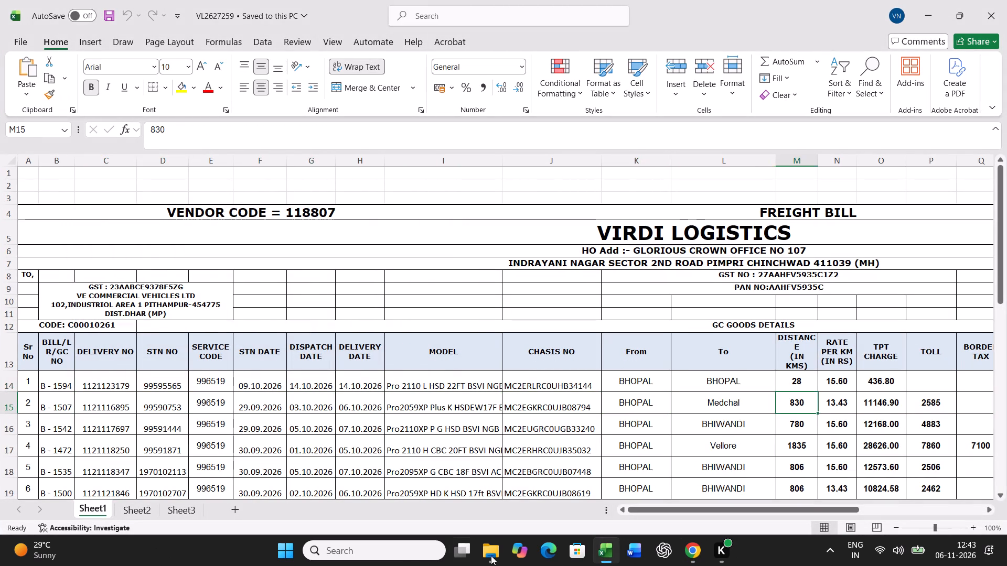
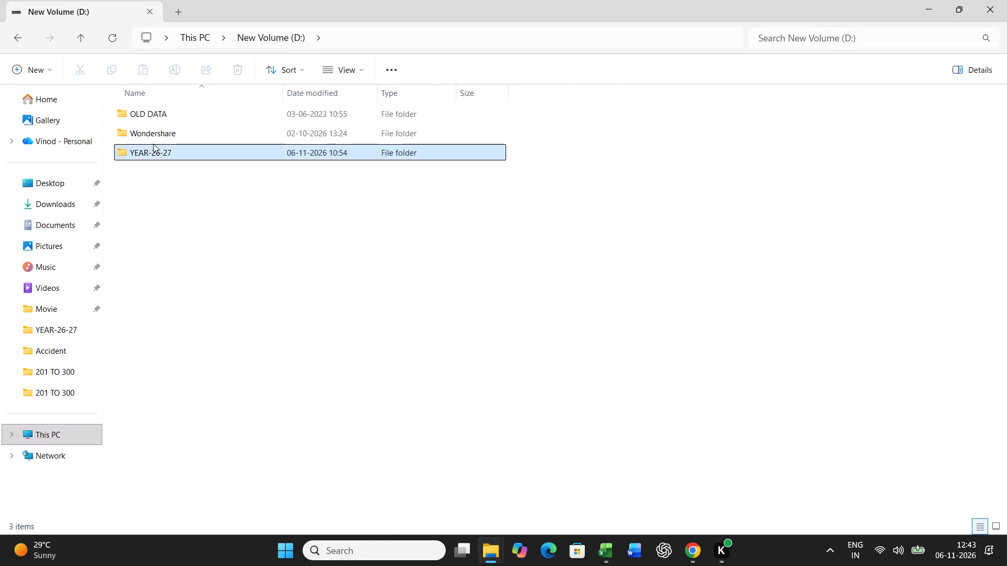
# Look through the bill workbooks in the 201 TO 300 folder of BILL-2627.
pyautogui.doubleClick(170, 115)
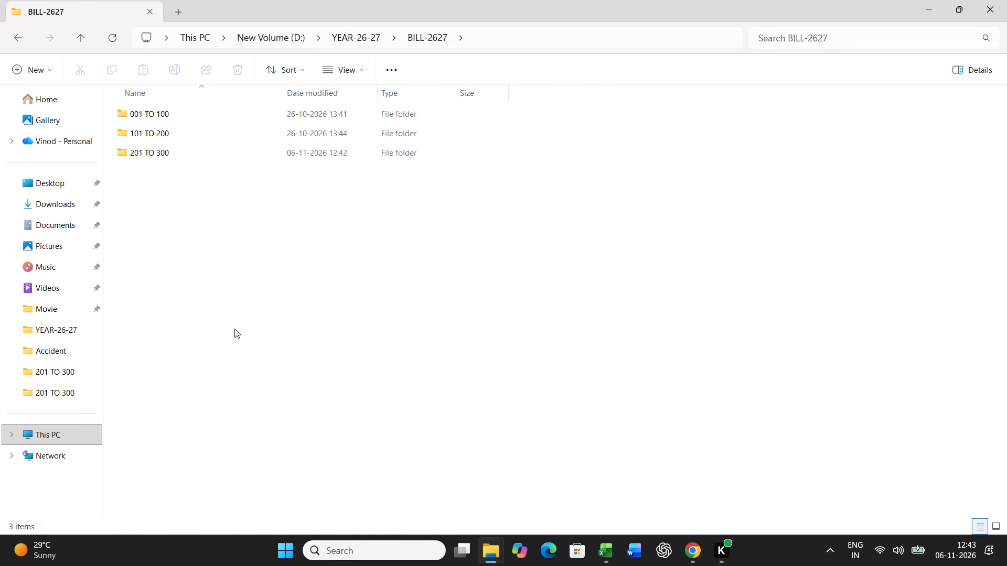
pyautogui.scroll(-4, 248, 398)
pyautogui.doubleClick(166, 150)
pyautogui.scroll(-7, 235, 403)
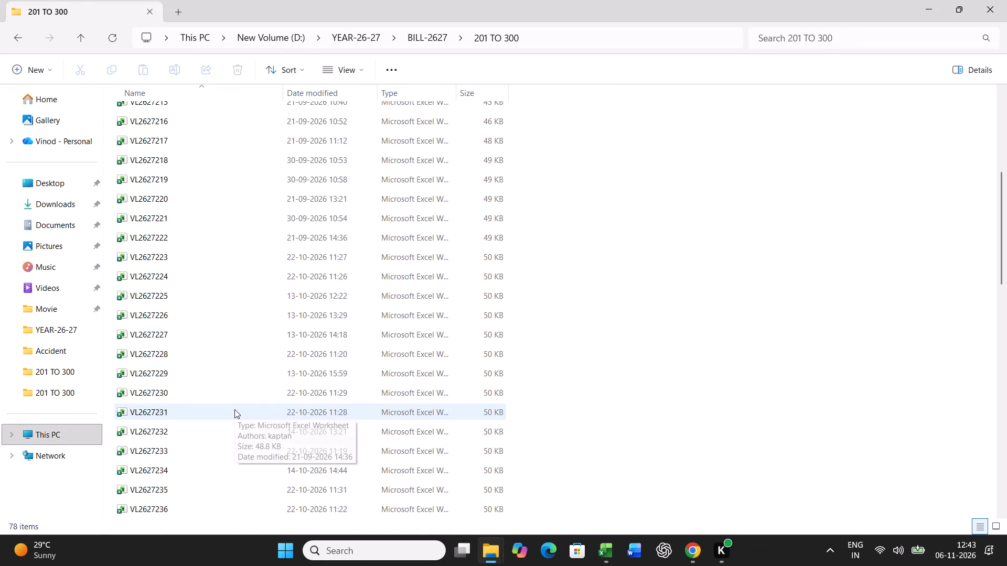
pyautogui.scroll(-20, 234, 409)
pyautogui.scroll(-2, 234, 409)
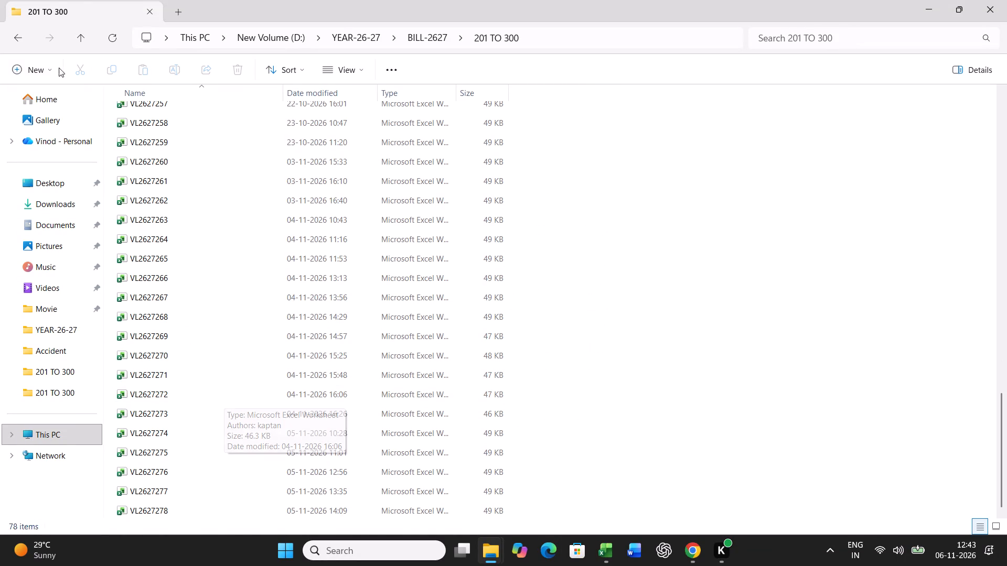
# Go back to the YEAR-26-27 folder and open the workbook Final KM Master-(Revised-01-09-2024).
pyautogui.click(20, 38)
pyautogui.click(20, 38)
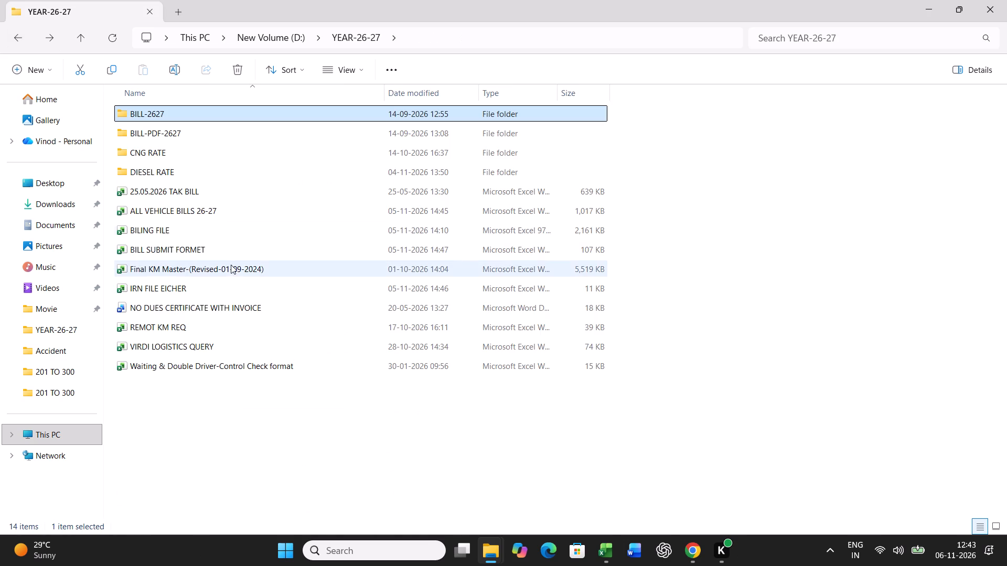
pyautogui.doubleClick(231, 267)
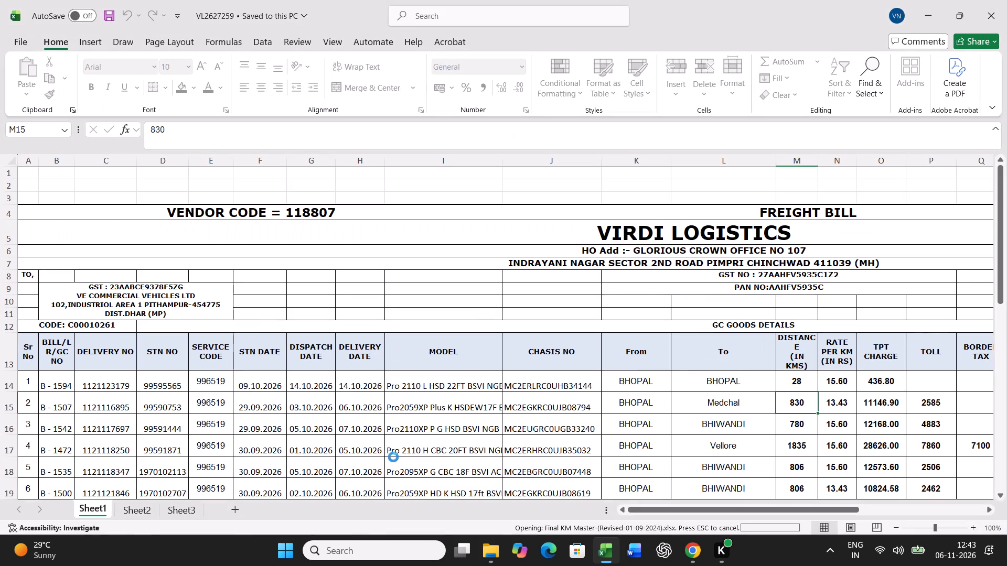
pyautogui.click(361, 366)
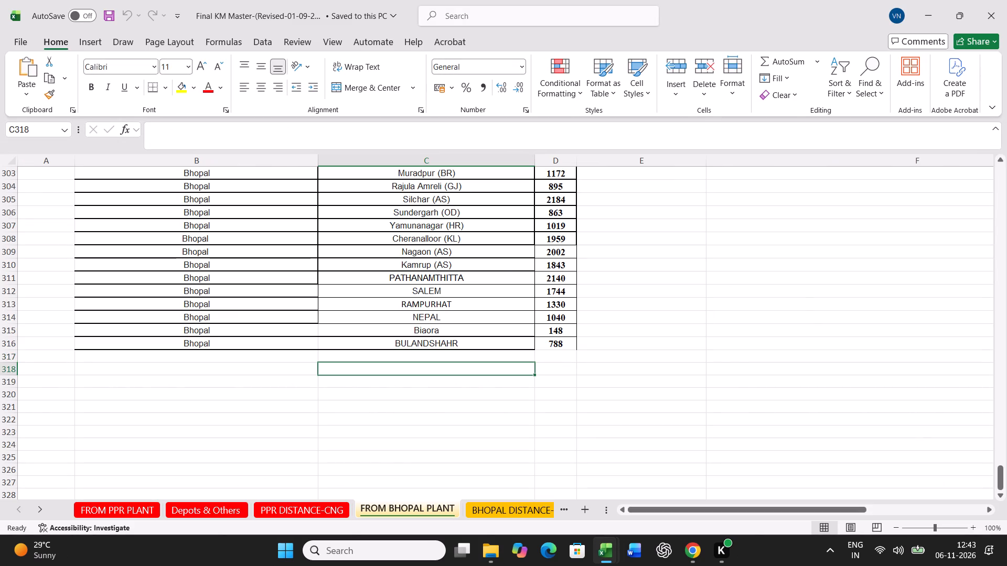
# Search the FROM BHOPAL PLANT sheet for "medch" and check the matching entries for the distance.
pyautogui.hotkey('ctrl', 'f')
pyautogui.write('medch')
pyautogui.press('Return')
pyautogui.press('Return')
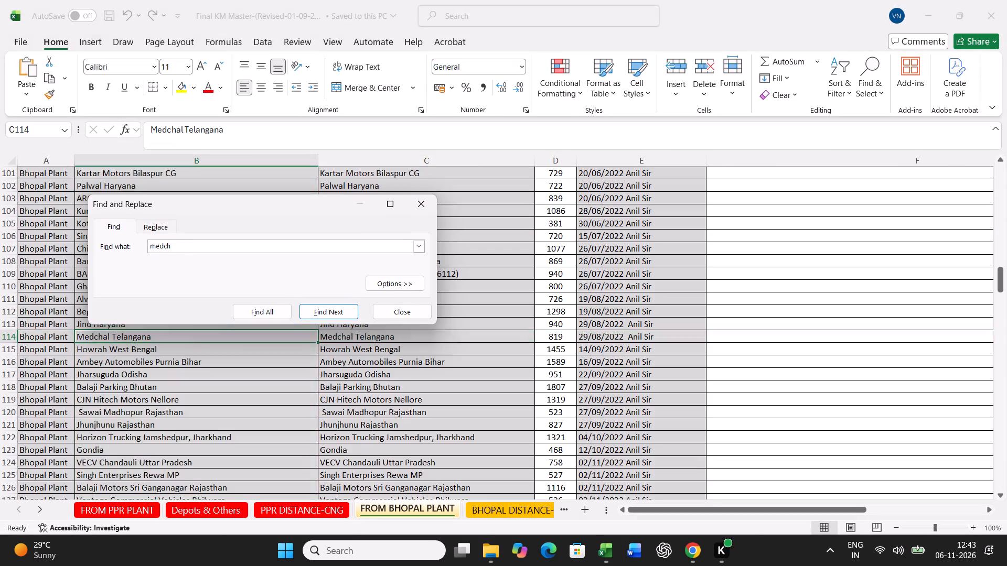
pyautogui.press('Return')
pyautogui.press('Return')
pyautogui.press('Return')
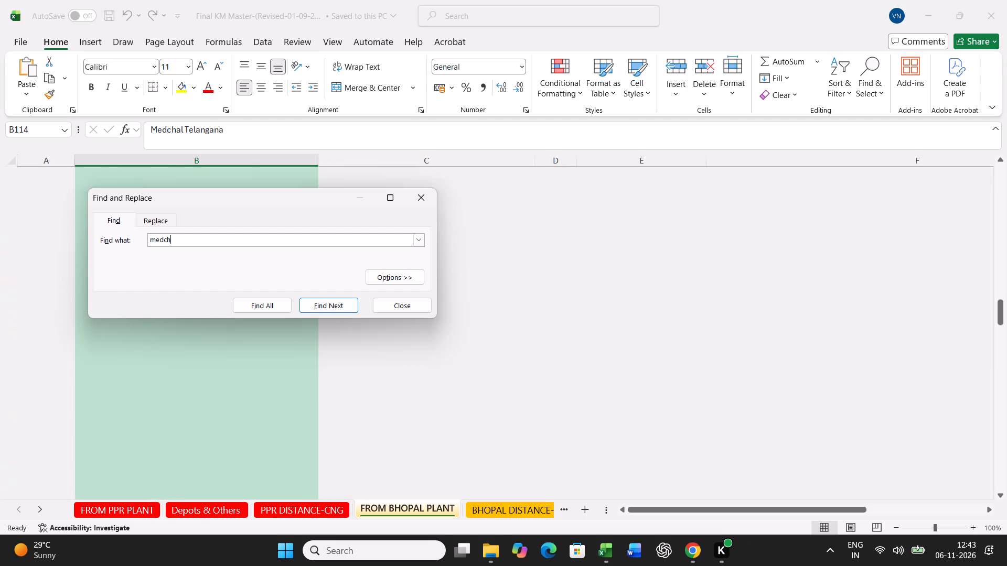
pyautogui.press('Escape')
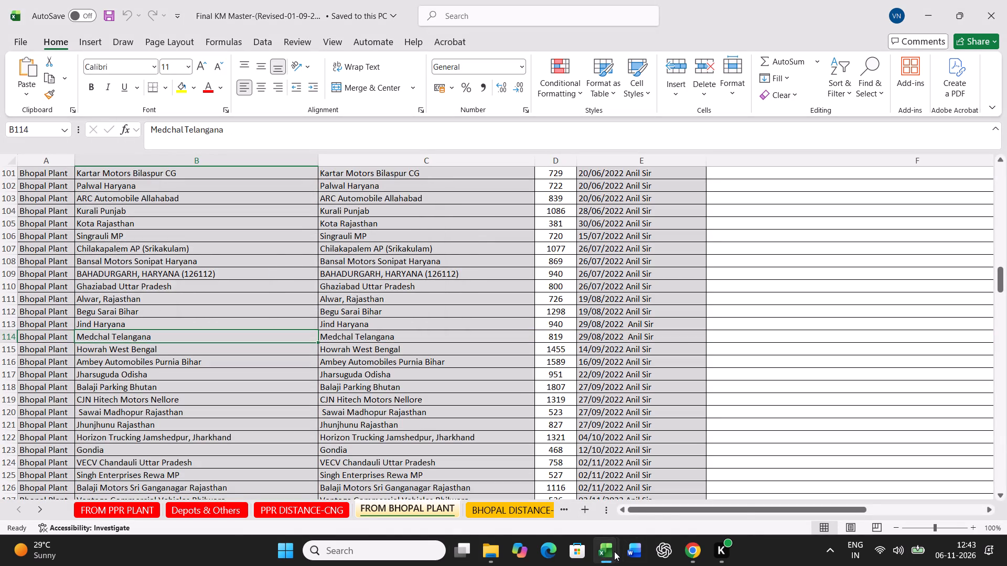
# Switch back to the VL2627259 workbook and highlight the Medchal row's distance cell M15 in yellow.
pyautogui.click(614, 551)
pyautogui.click(573, 500)
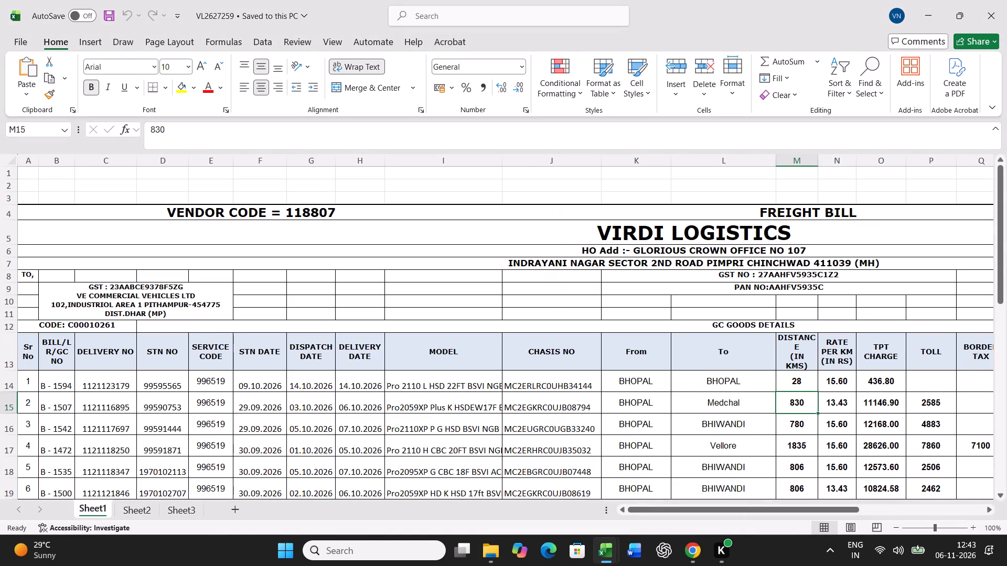
pyautogui.press('Right')
pyautogui.press('Right')
pyautogui.press('Right')
pyautogui.press('Left')
pyautogui.press('Left')
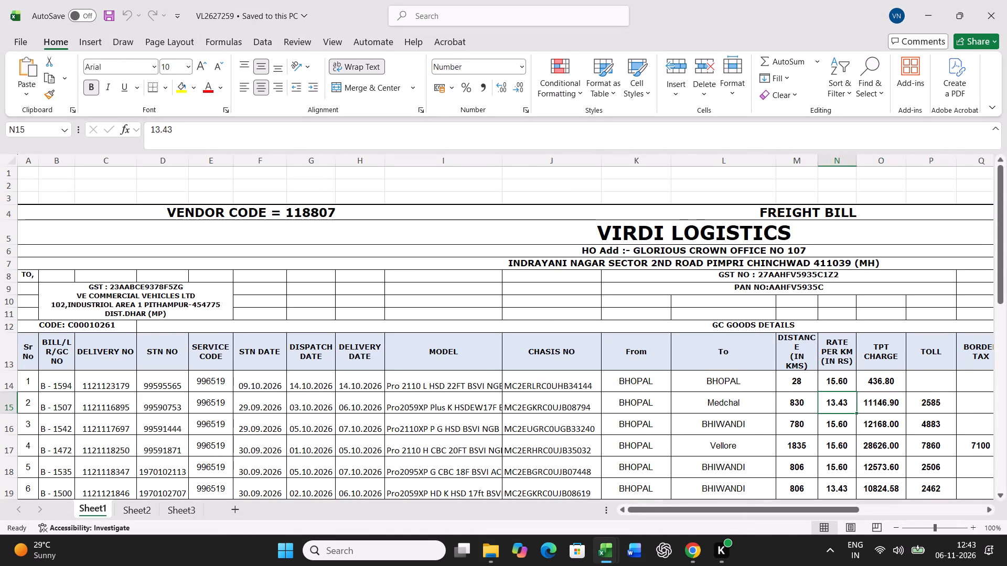
pyautogui.press('Left')
pyautogui.click(186, 86)
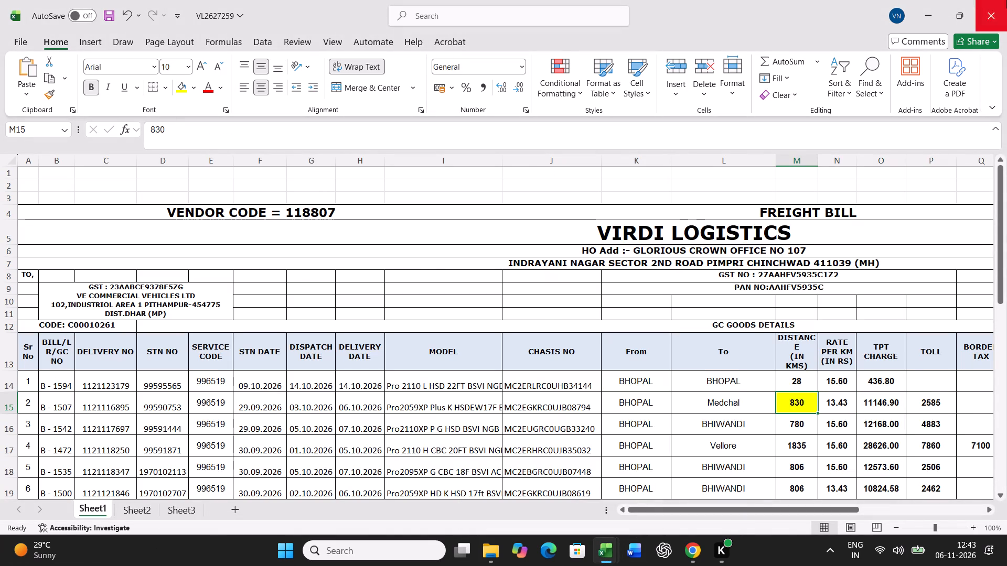
# Minimize the VL2627259 workbook and close the Final KM Master-(Revised-01-09-2024) workbook.
pyautogui.click(922, 0)
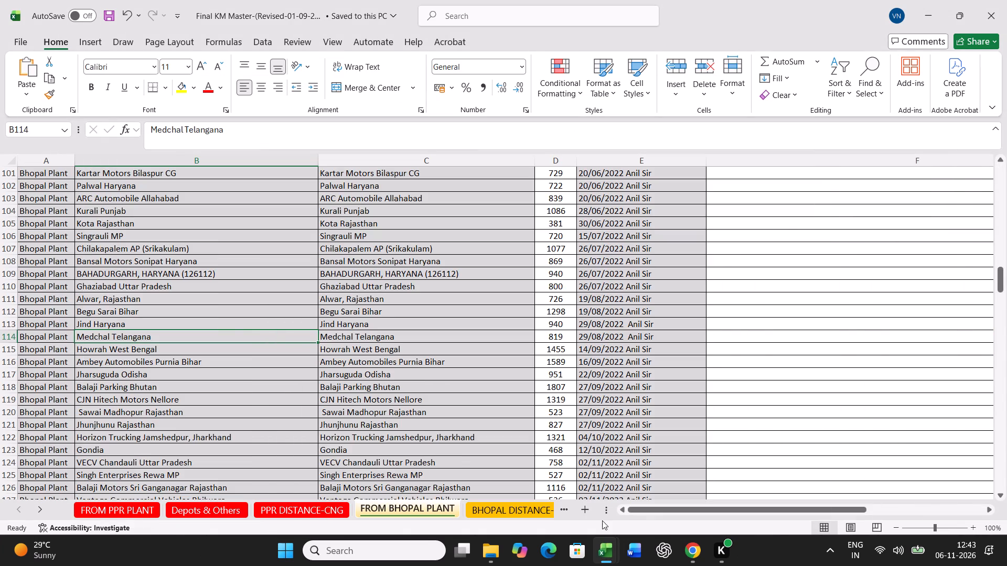
pyautogui.click(994, 13)
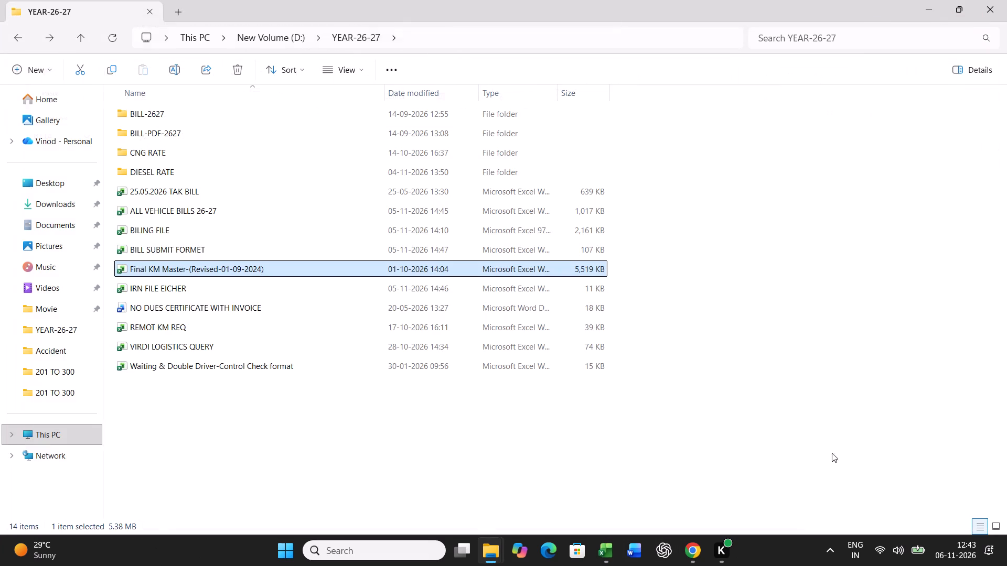
# Bring up the choice of open File Explorer windows, 201 TO 300 and YEAR-26-27.
pyautogui.click(490, 548)
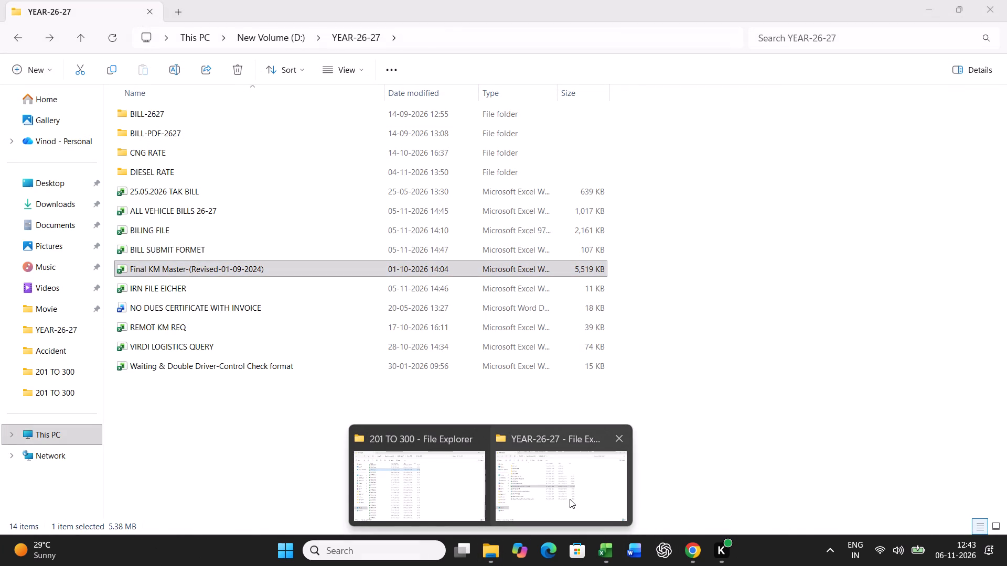
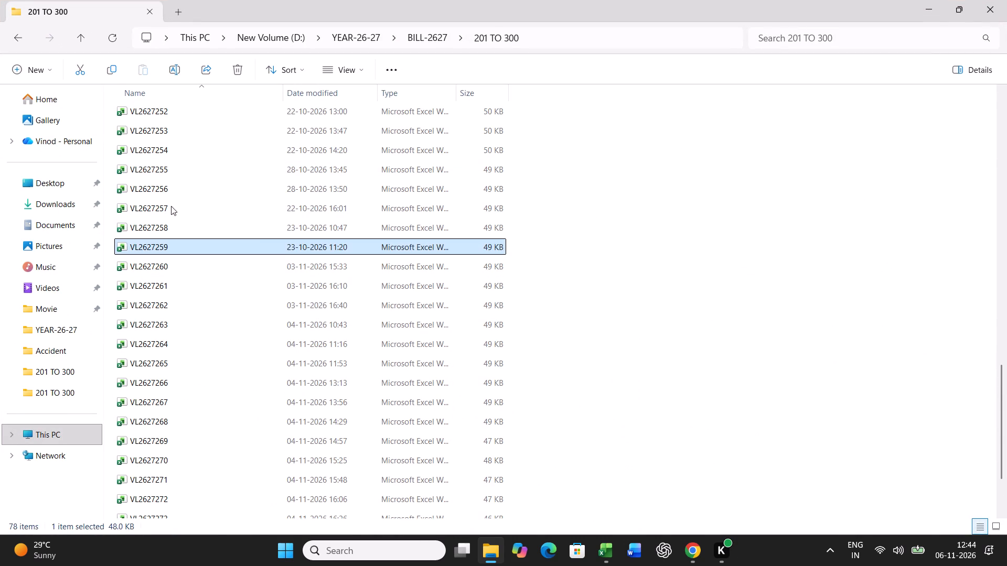
pyautogui.scroll(4, 187, 232)
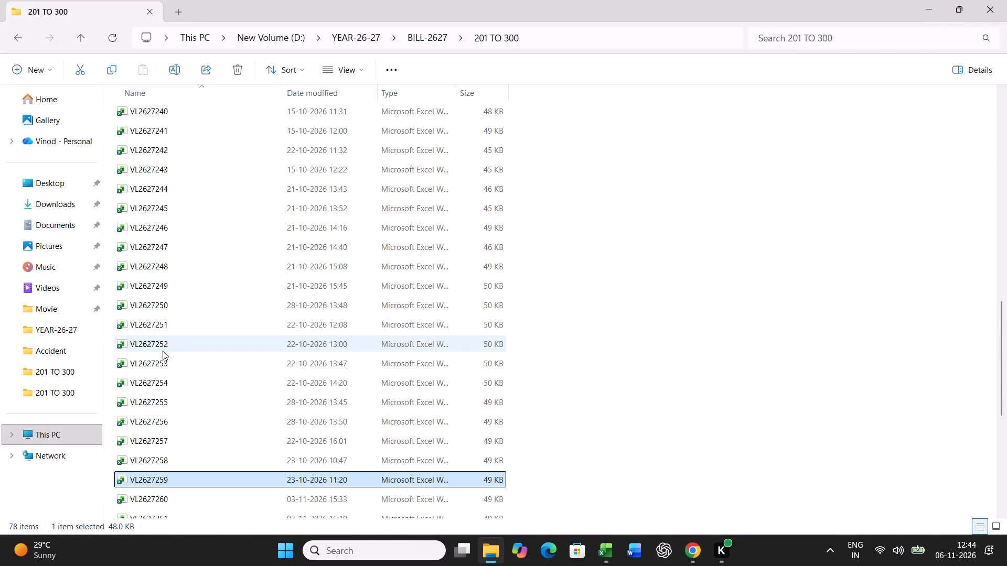
pyautogui.scroll(2, 194, 223)
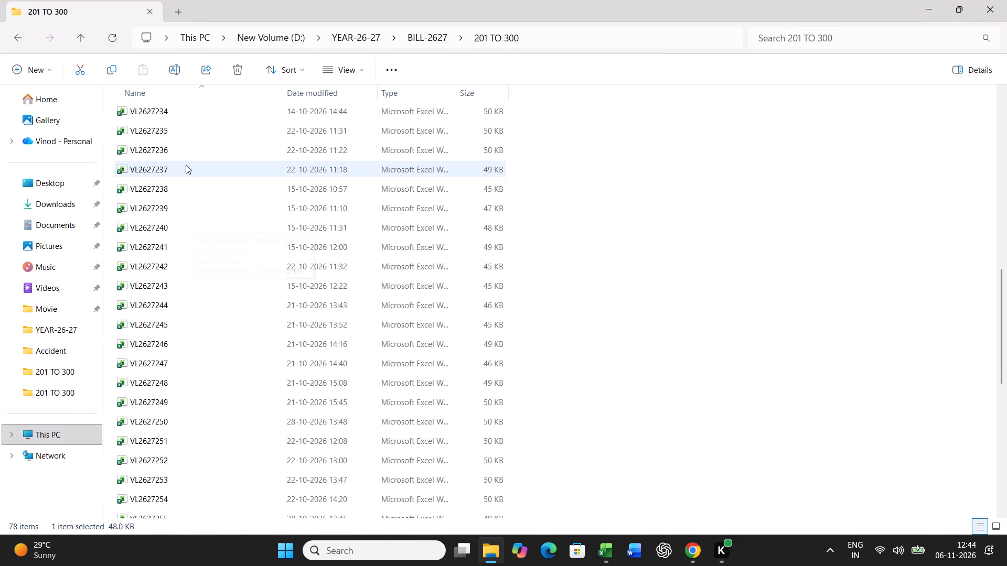
pyautogui.doubleClick(155, 167)
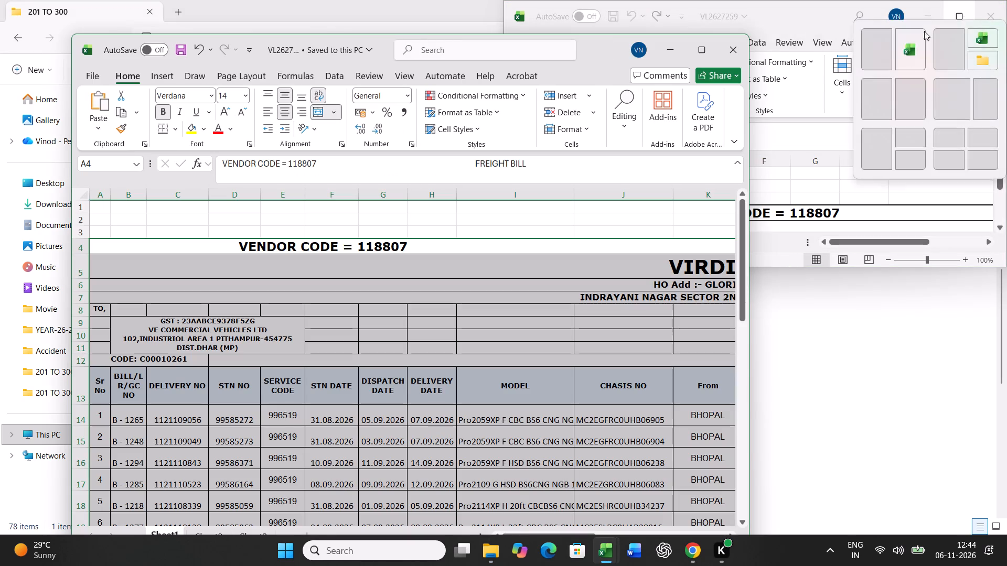
pyautogui.click(709, 47)
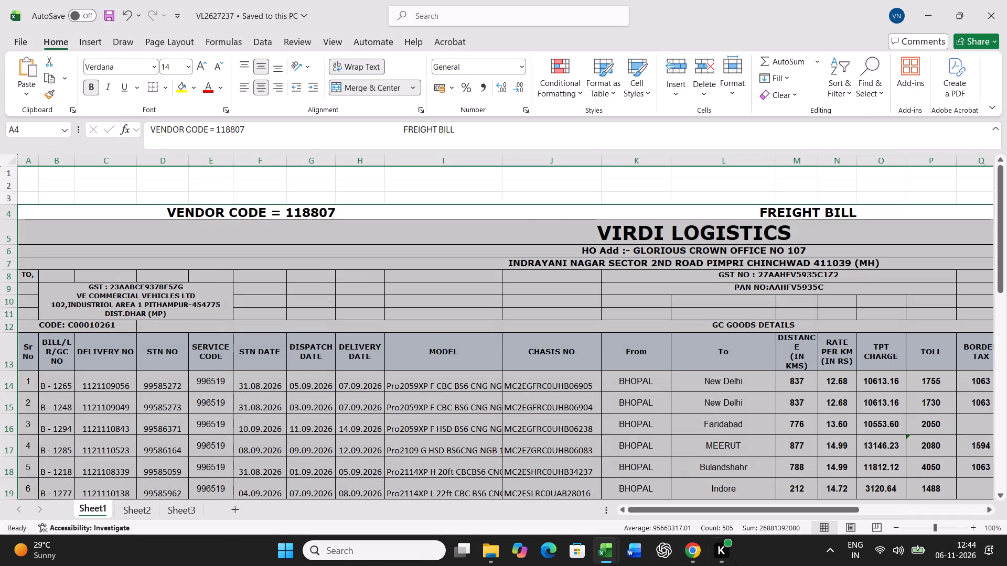
pyautogui.click(671, 413)
pyautogui.click(603, 553)
pyautogui.click(672, 499)
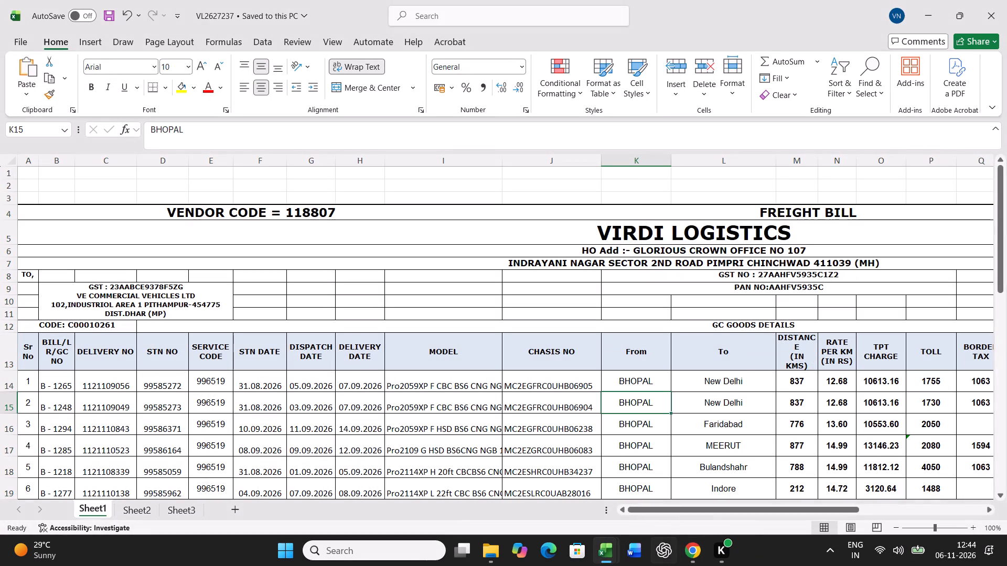
# Switch to the VL2627259 workbook and maximize its window.
pyautogui.click(609, 554)
pyautogui.click(569, 489)
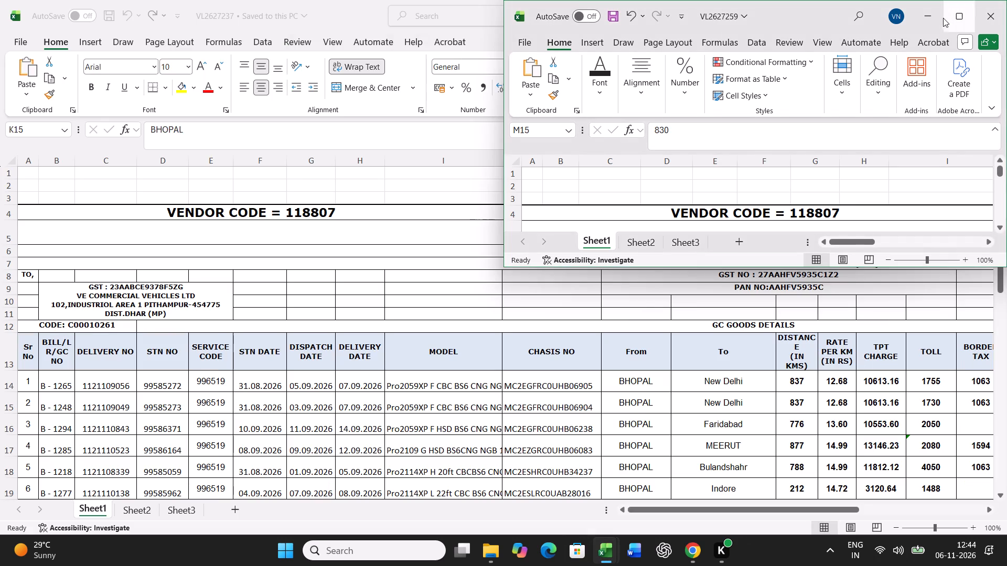
pyautogui.click(963, 10)
pyautogui.click(939, 8)
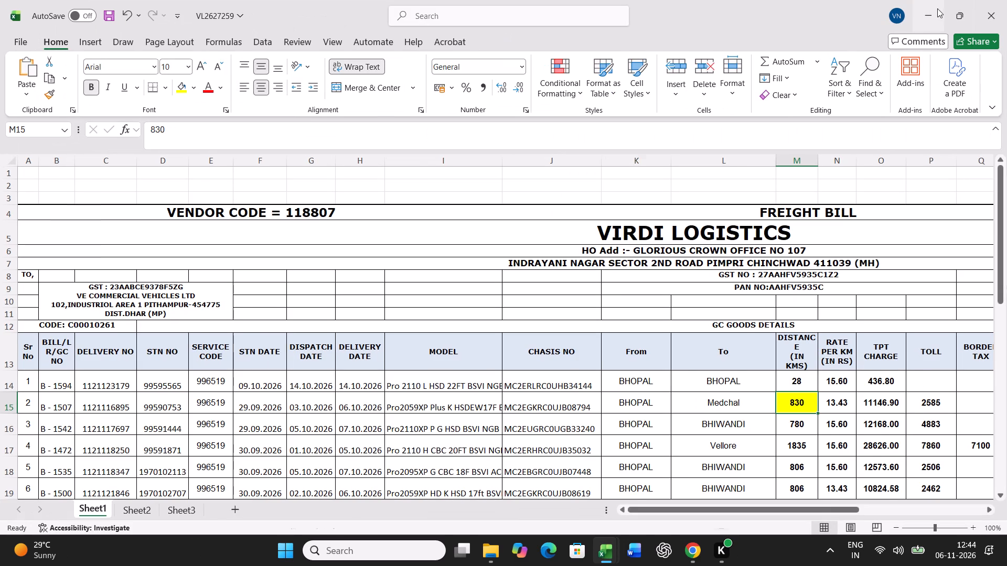
# Minimize the bill workbook, go back to the YEAR-26-27 folder in File Explorer and open its DIESEL RATE folder.
pyautogui.click(929, 14)
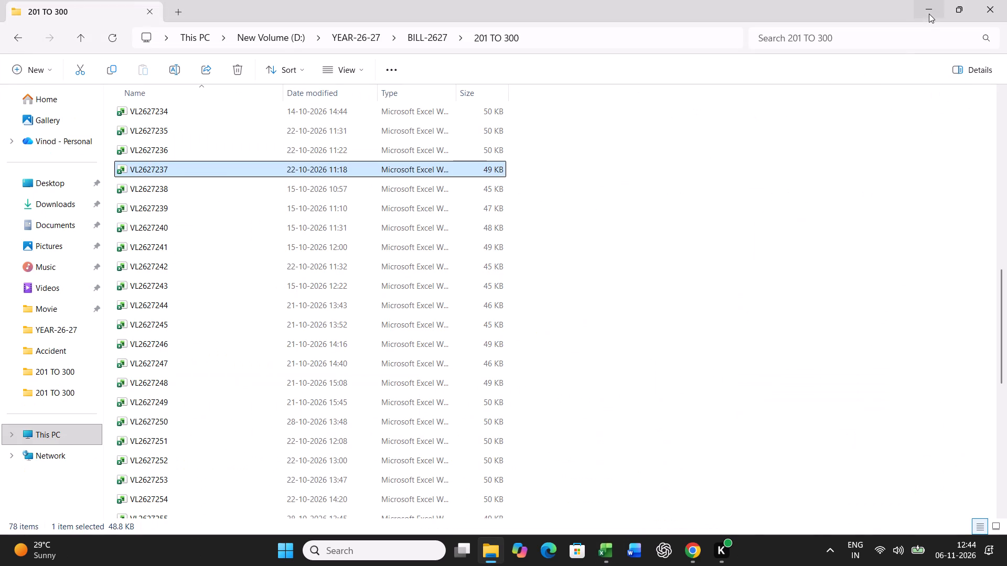
pyautogui.click(12, 43)
pyautogui.click(18, 37)
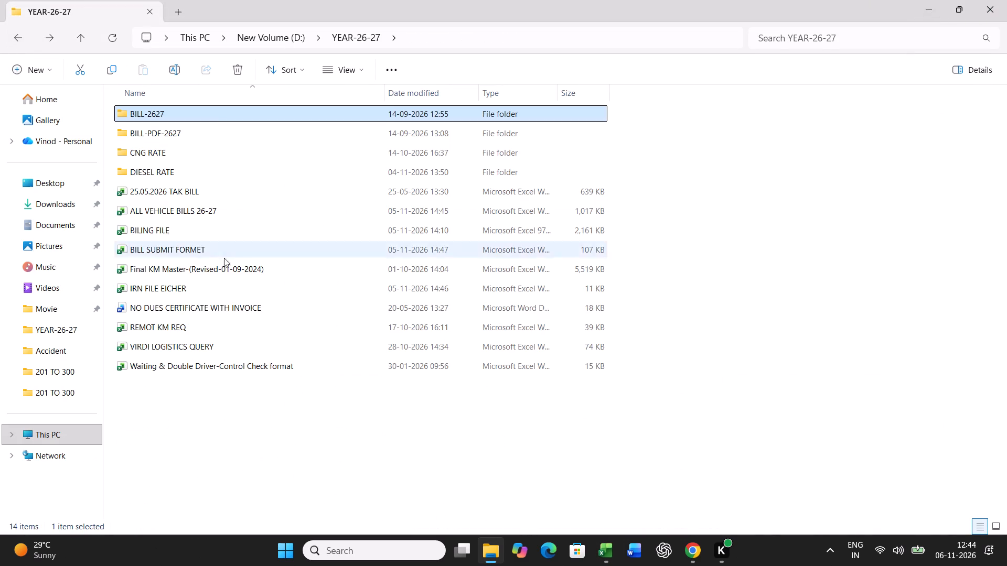
pyautogui.click(209, 270)
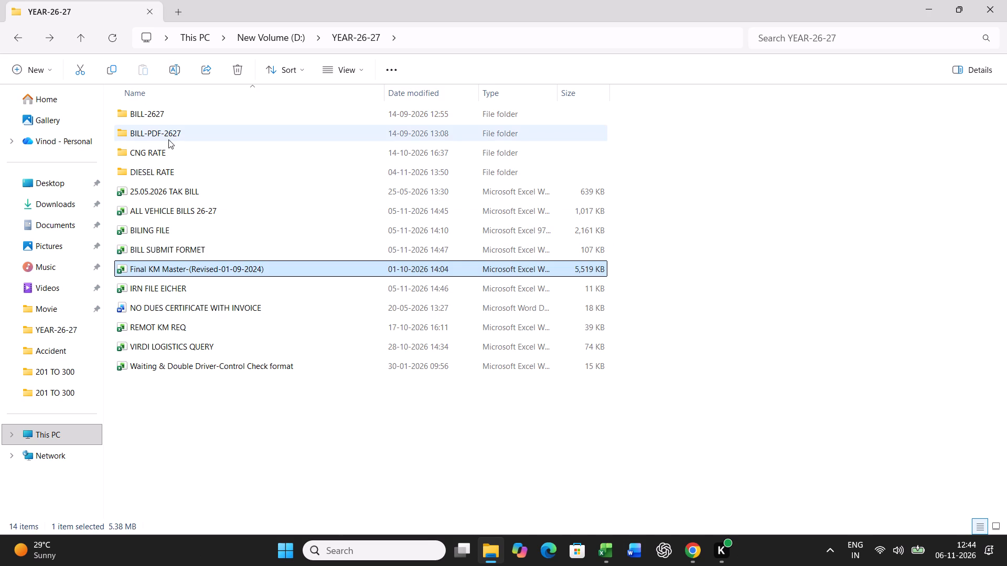
pyautogui.click(163, 138)
pyautogui.doubleClick(164, 170)
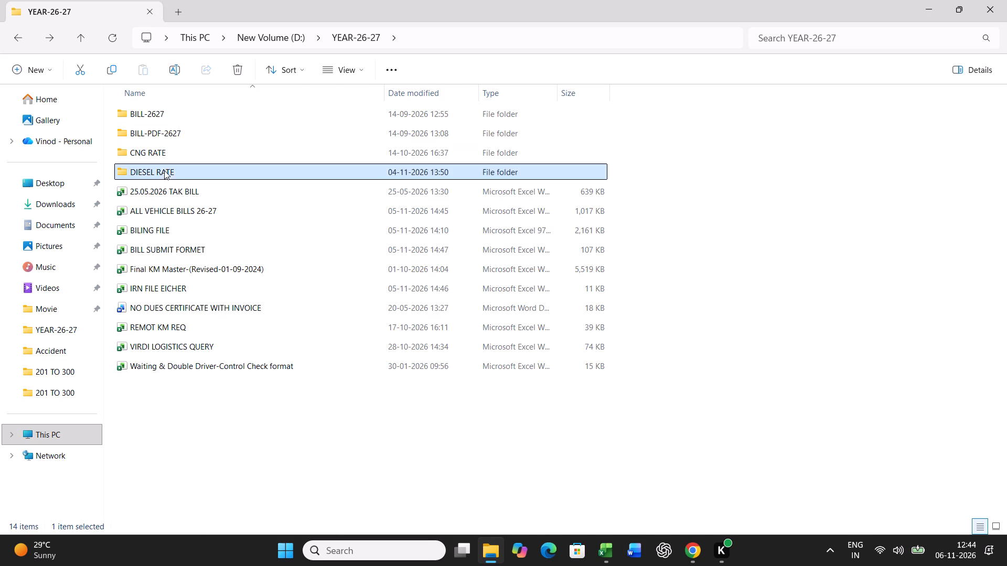
pyautogui.click(209, 154)
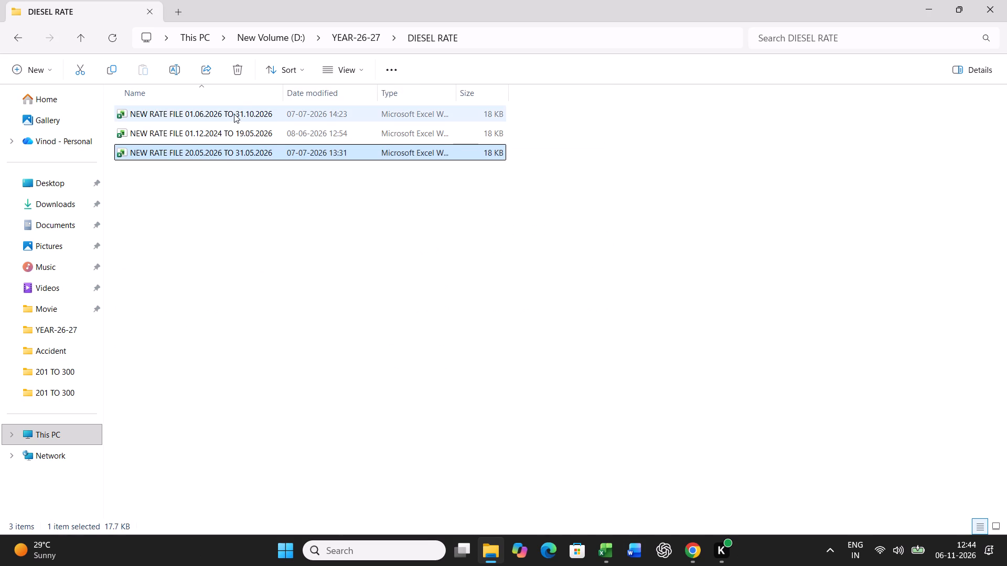
# Open the NEW RATE FILE 01.06.2026 TO 31.10.2026 workbook from the DIESEL RATE folder and display the open Excel workbooks to switch between them.
pyautogui.doubleClick(234, 114)
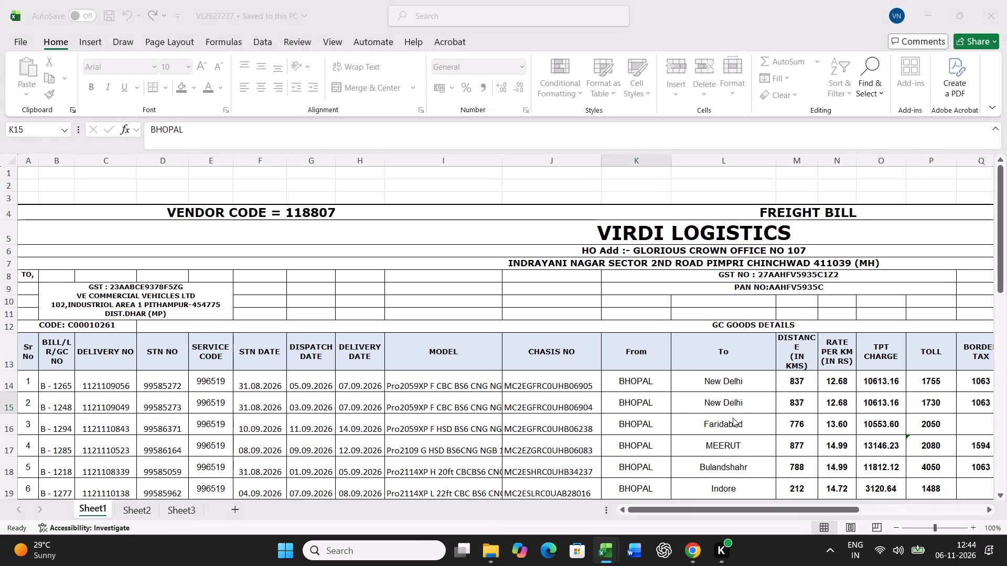
pyautogui.click(601, 547)
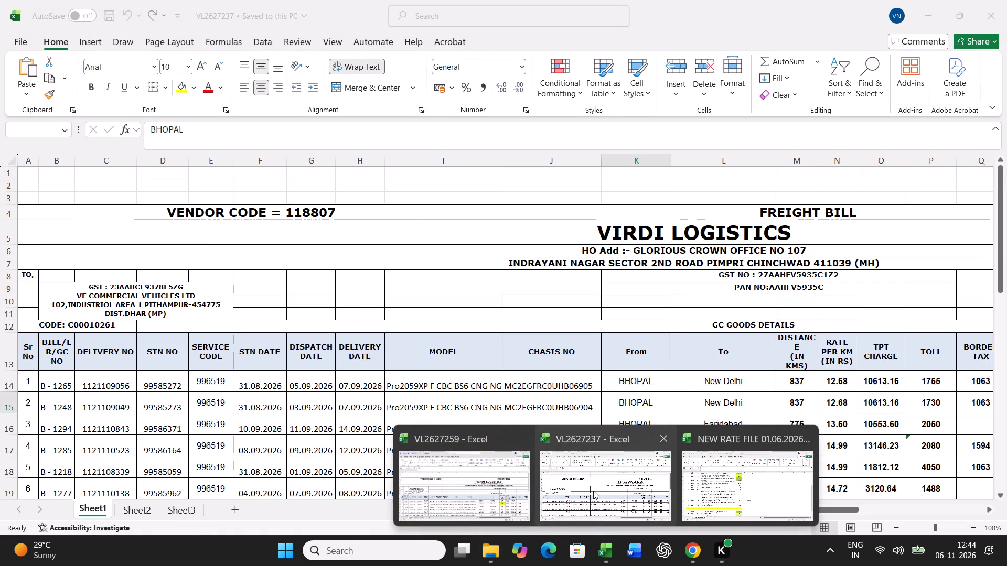
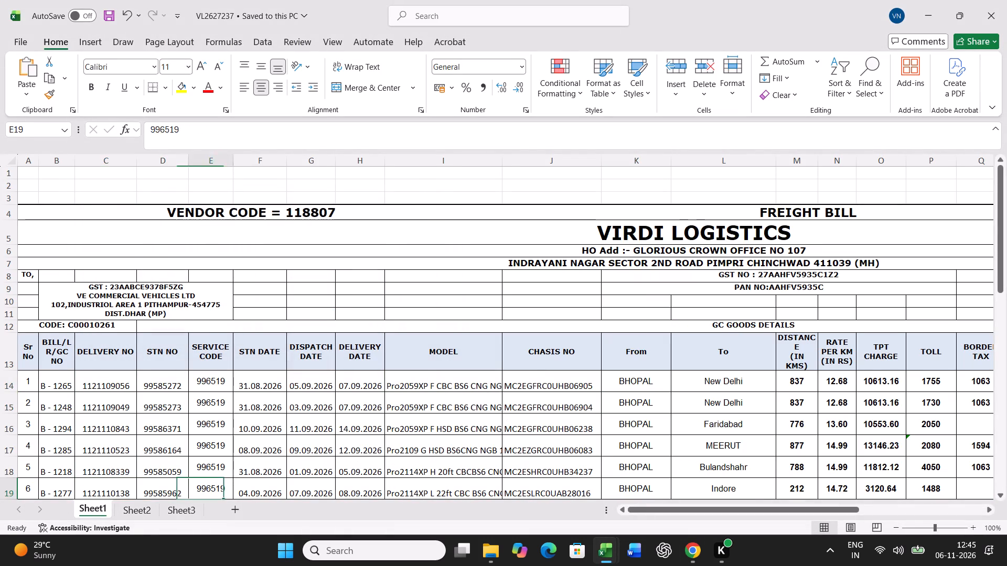
# Examine row 19 of the VL2627237 freight bill, comparing the B - 1277 Indore entry's model and chassis number with its rate per km.
pyautogui.press('Right')
pyautogui.press('Right')
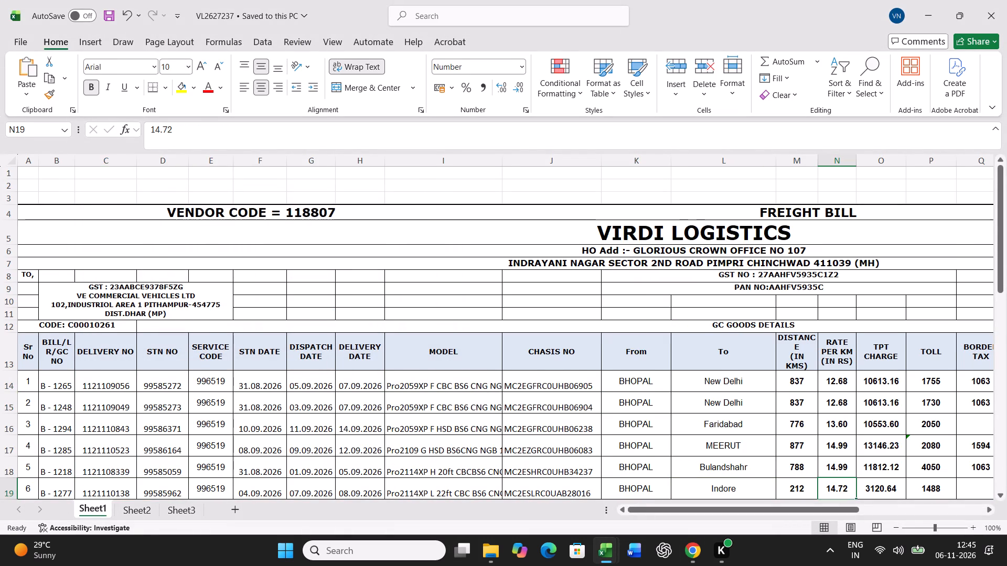
pyautogui.scroll(-3, 848, 417)
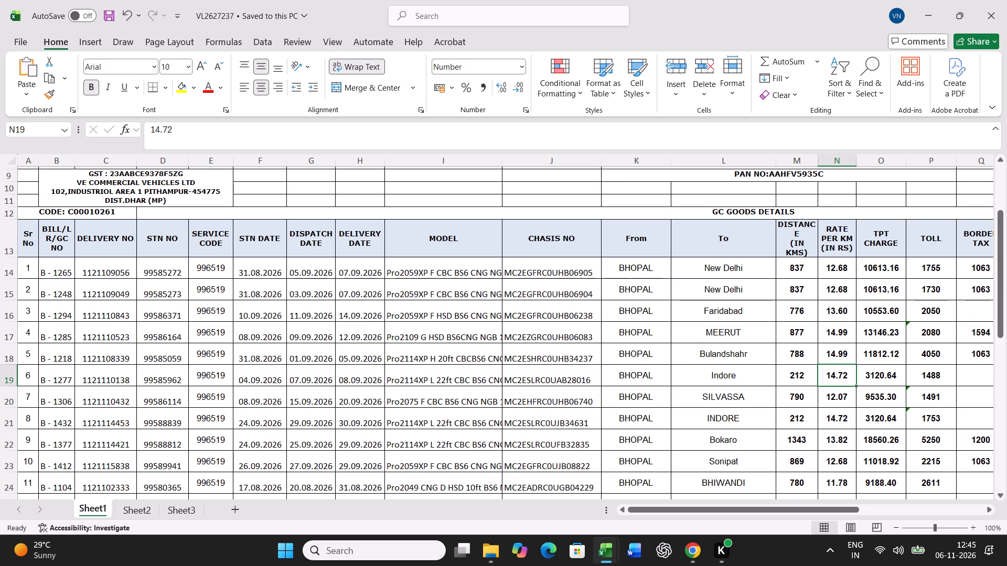
pyautogui.press('Left')
pyautogui.press('Left')
pyautogui.press('Left')
pyautogui.press('Left')
pyautogui.press('Left')
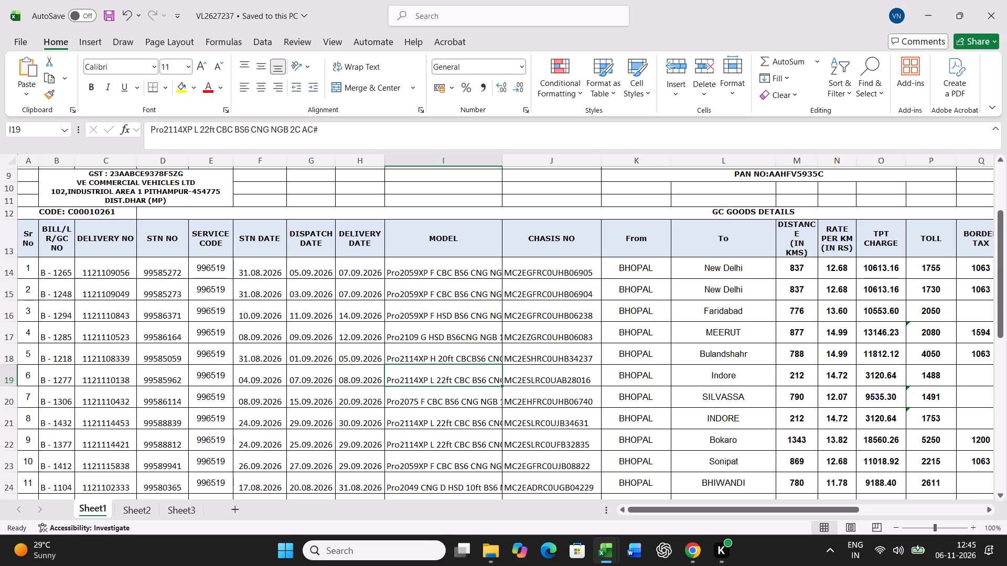
pyautogui.press('Right')
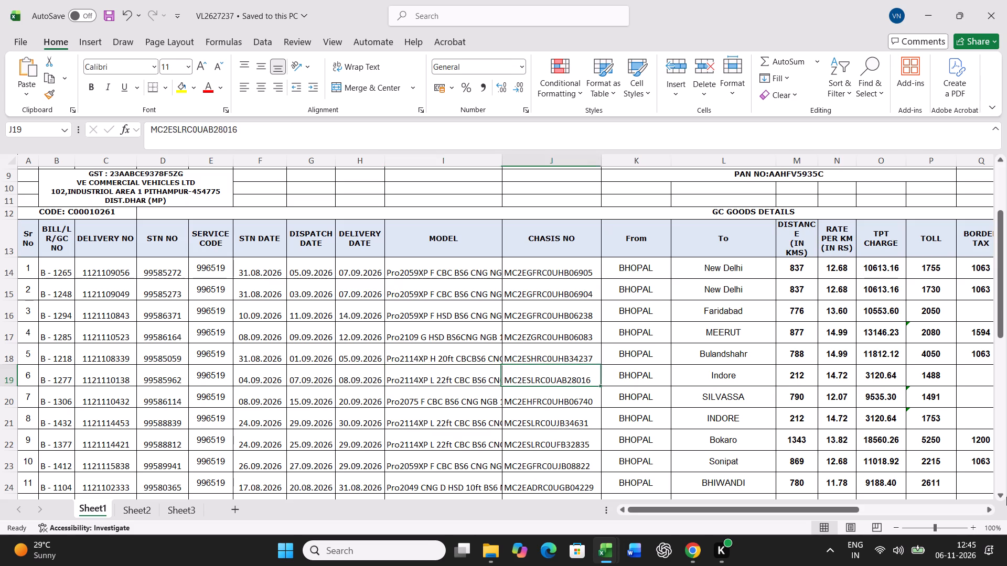
pyautogui.press('Right')
pyautogui.press('Right')
pyautogui.press('Right')
pyautogui.press('Right')
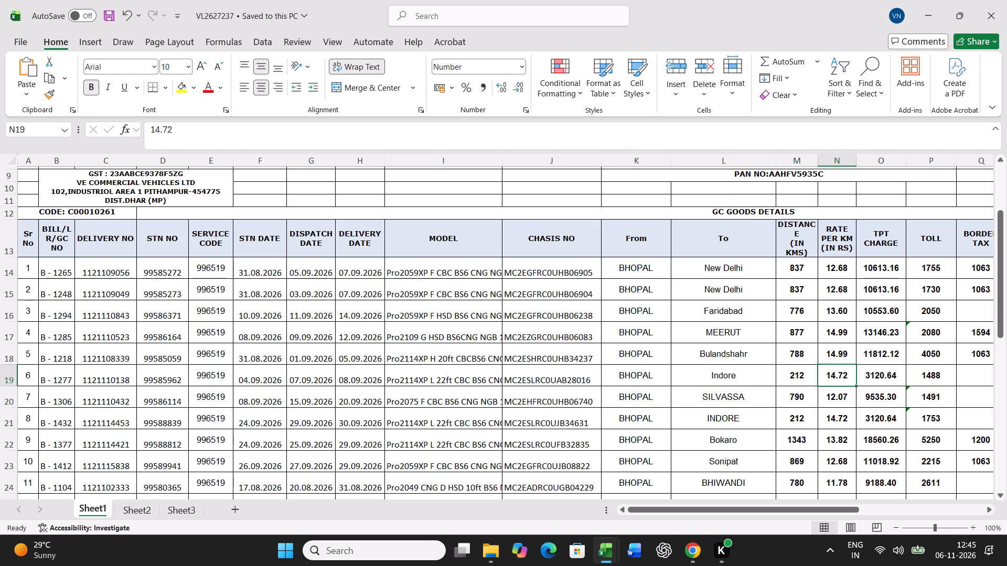
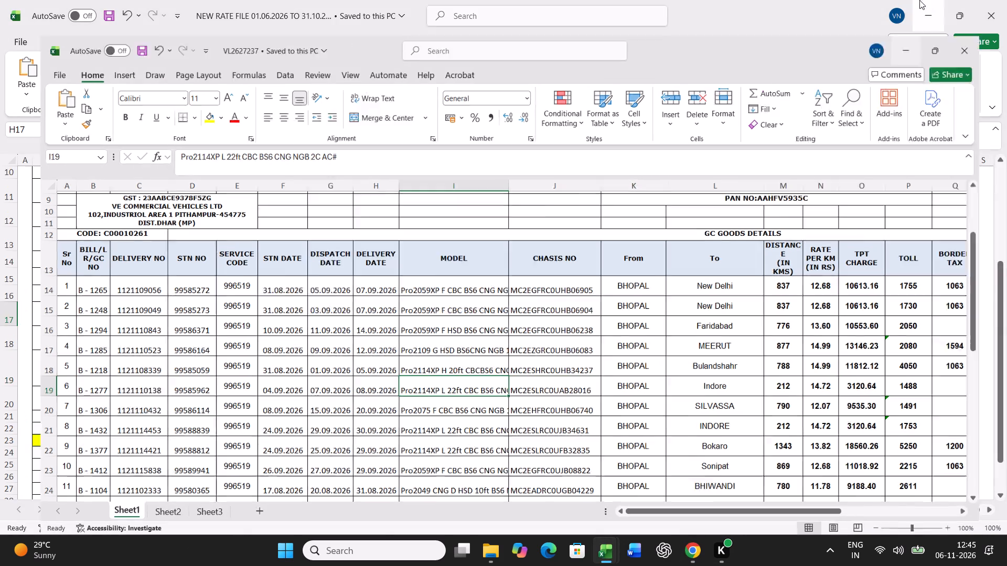
# Minimize the NEW RATE FILE 01.06.2026 TO 31.10.2026 workbook and go back to the YEAR-26-27 folder in File Explorer.
pyautogui.click(920, 7)
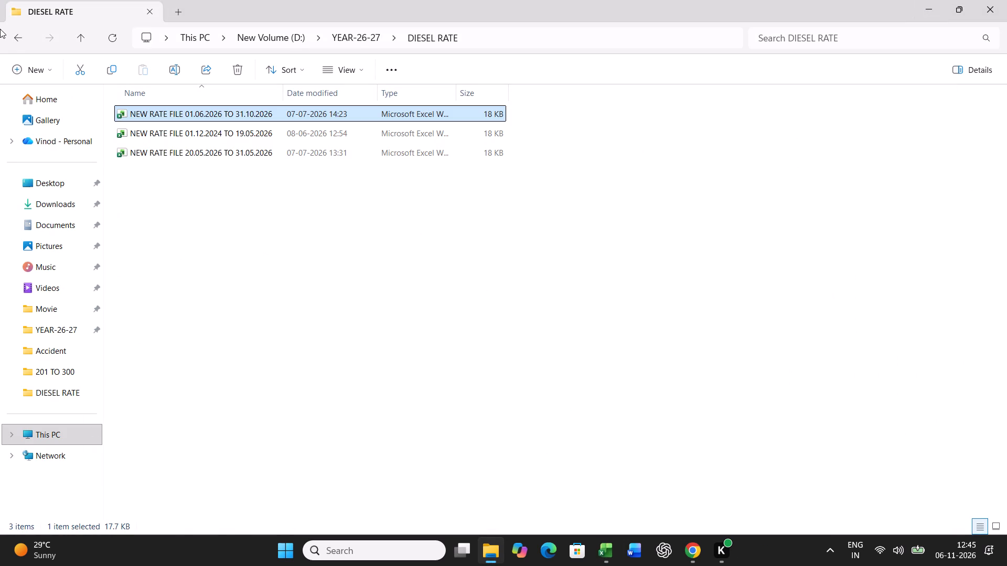
pyautogui.click(17, 43)
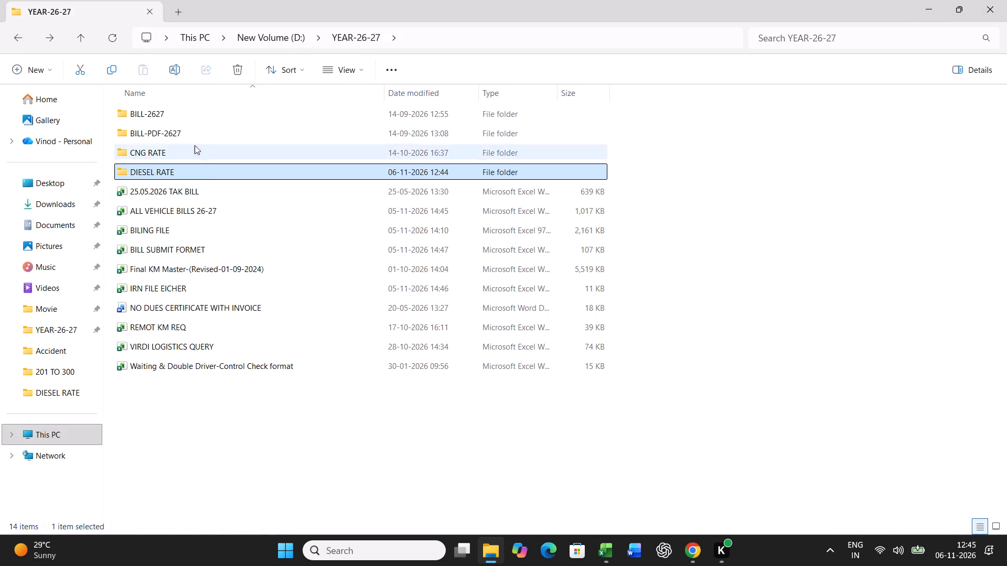
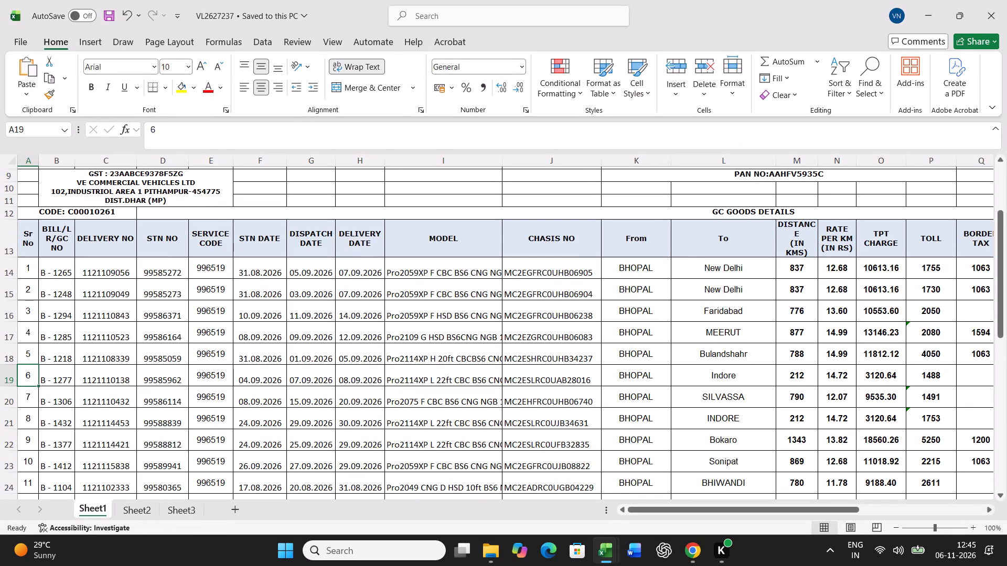
# Check the dispatch date of bill B - 1277 in row 19, and open the CNG RATE 01.09.2026 TO 30.09.2026 PDF from the CNG RATE folder.
pyautogui.press('Right')
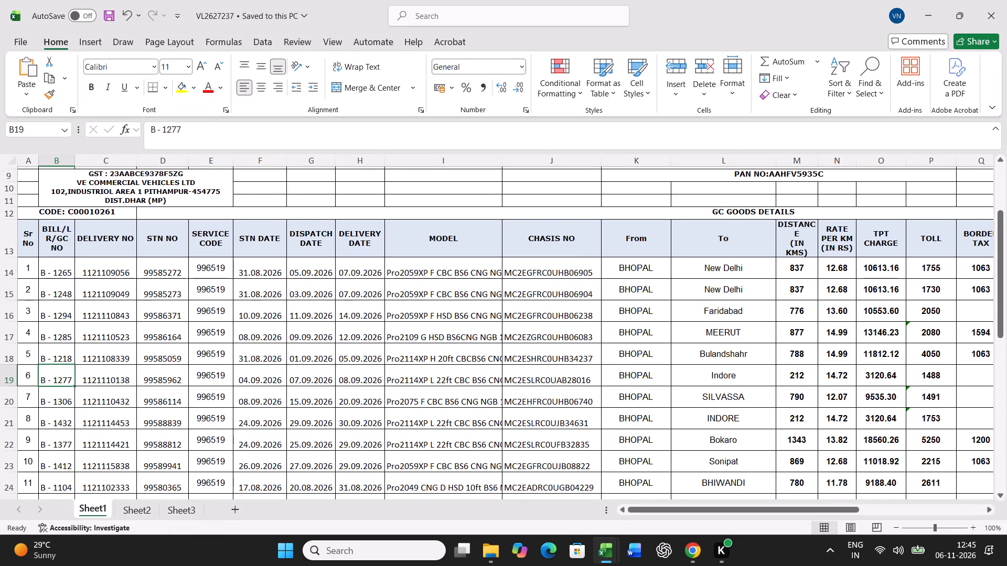
pyautogui.press('Right')
pyautogui.press('Right')
pyautogui.press('Right')
pyautogui.press('Right')
pyautogui.press('Right')
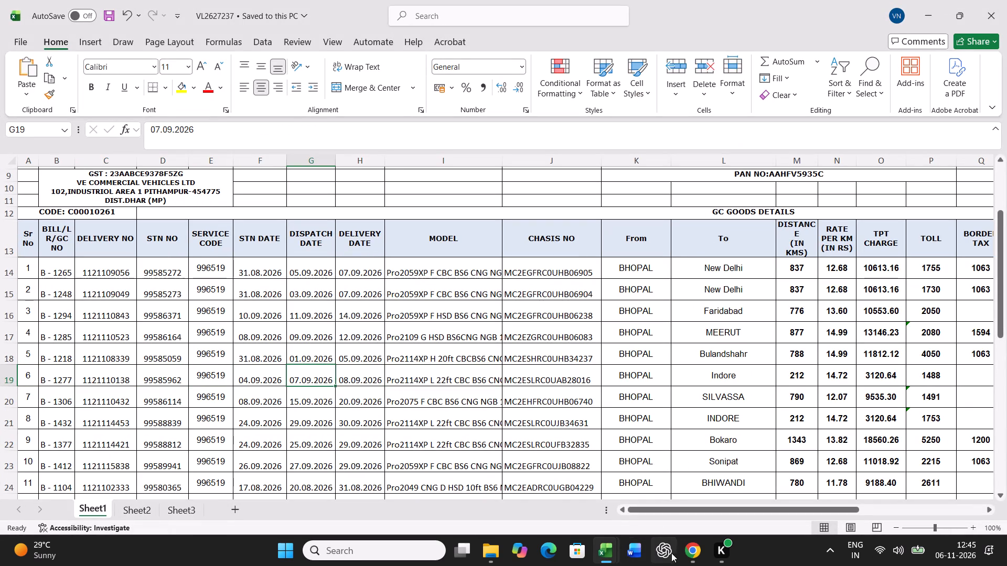
pyautogui.click(497, 551)
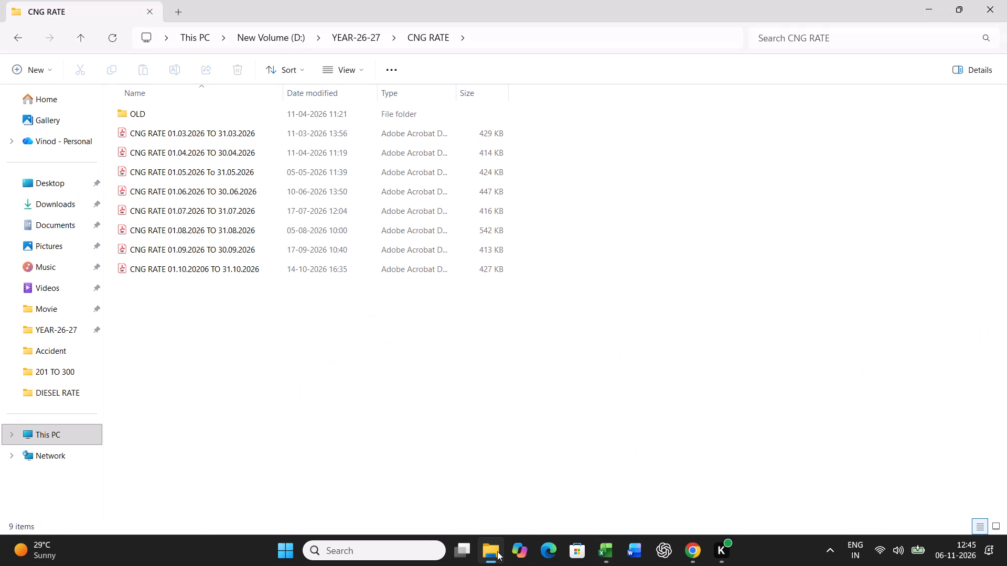
pyautogui.doubleClick(199, 251)
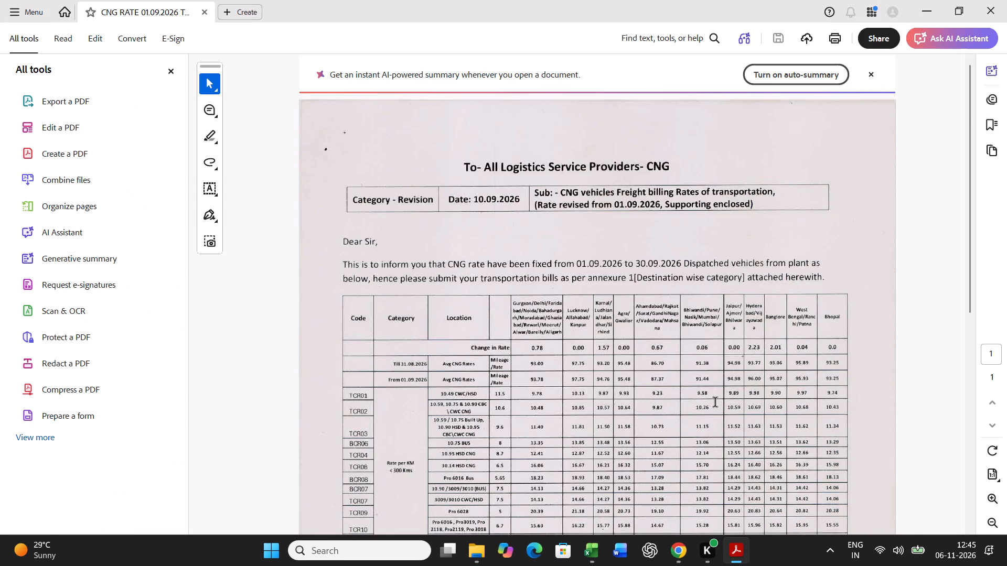
# Examine the CNG rates per KM for under and over 300 km in the rate circular effective 01.09.2026.
pyautogui.scroll(-7, 715, 403)
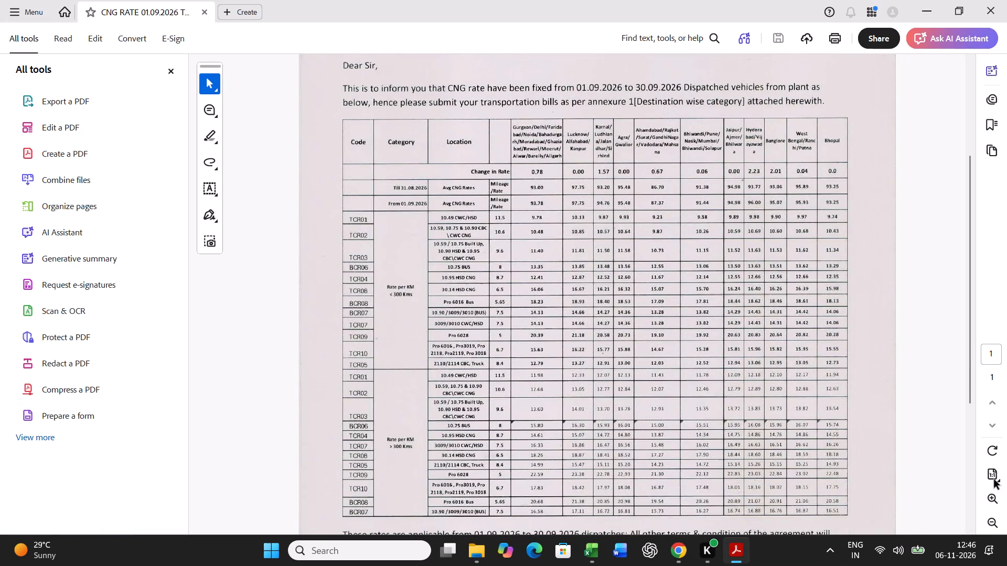
pyautogui.click(988, 502)
pyautogui.click(991, 499)
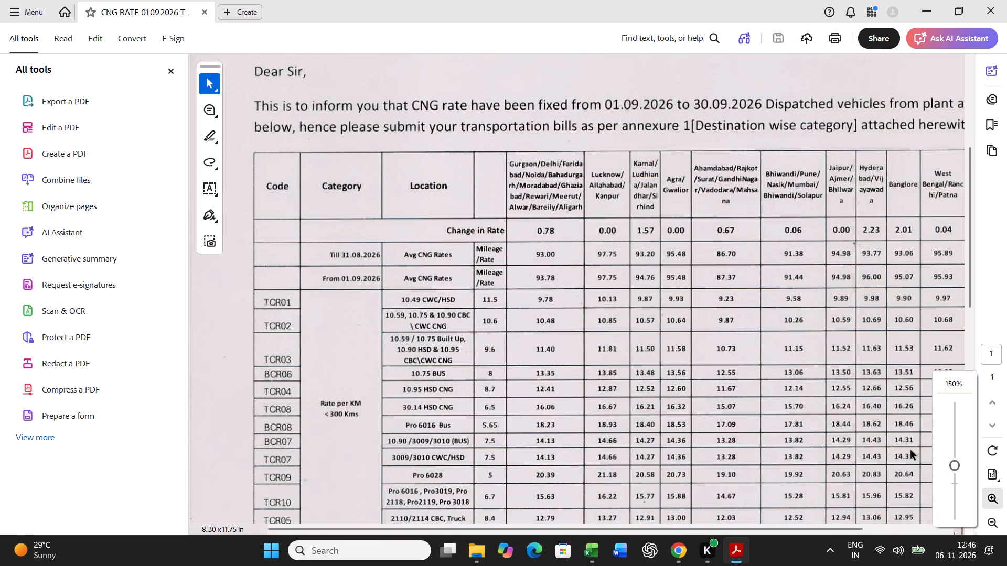
pyautogui.scroll(-12, 830, 423)
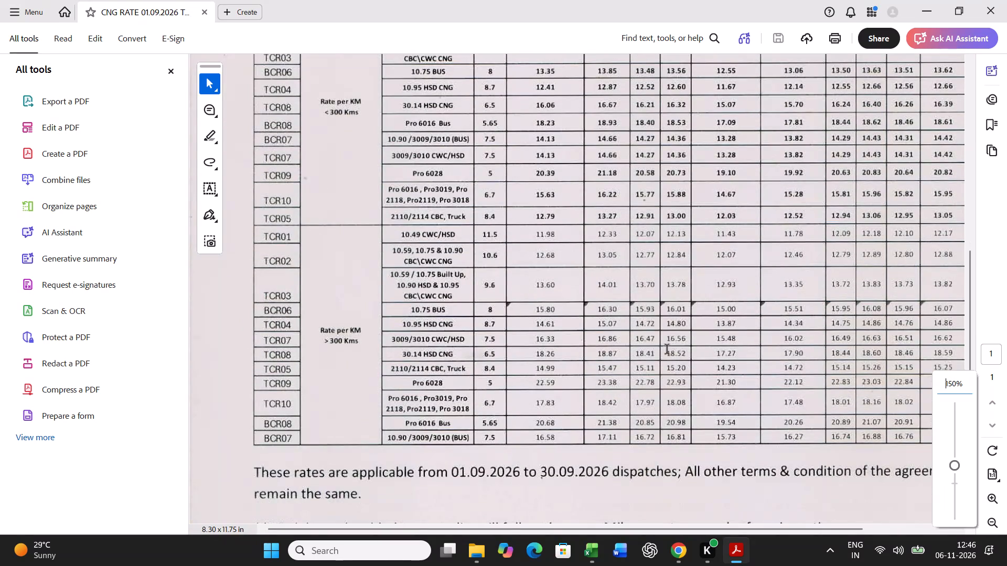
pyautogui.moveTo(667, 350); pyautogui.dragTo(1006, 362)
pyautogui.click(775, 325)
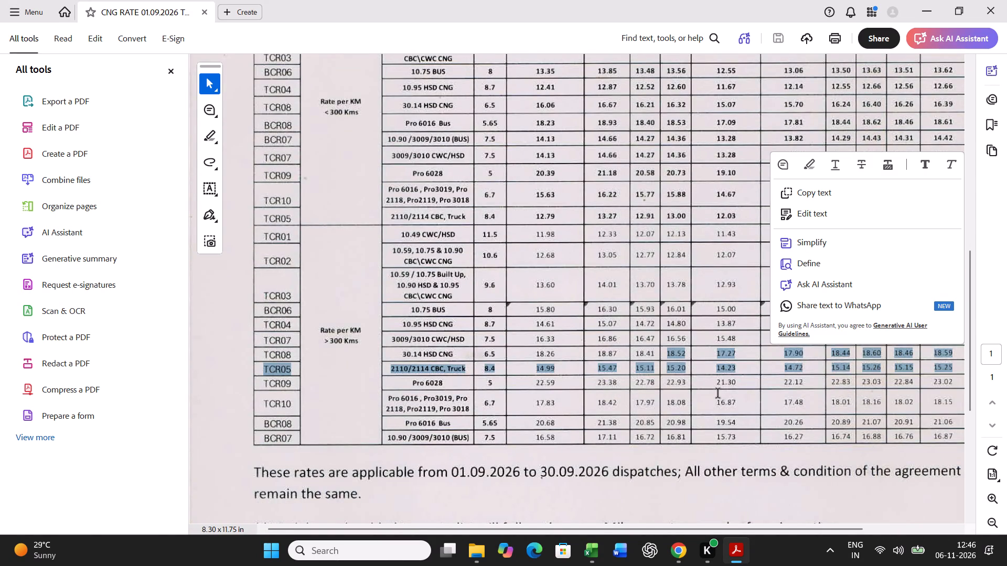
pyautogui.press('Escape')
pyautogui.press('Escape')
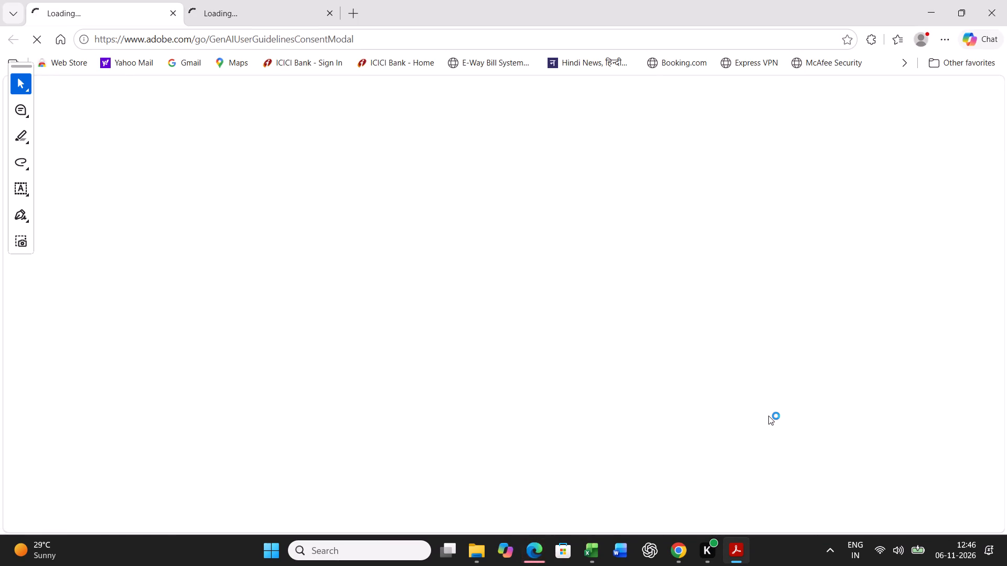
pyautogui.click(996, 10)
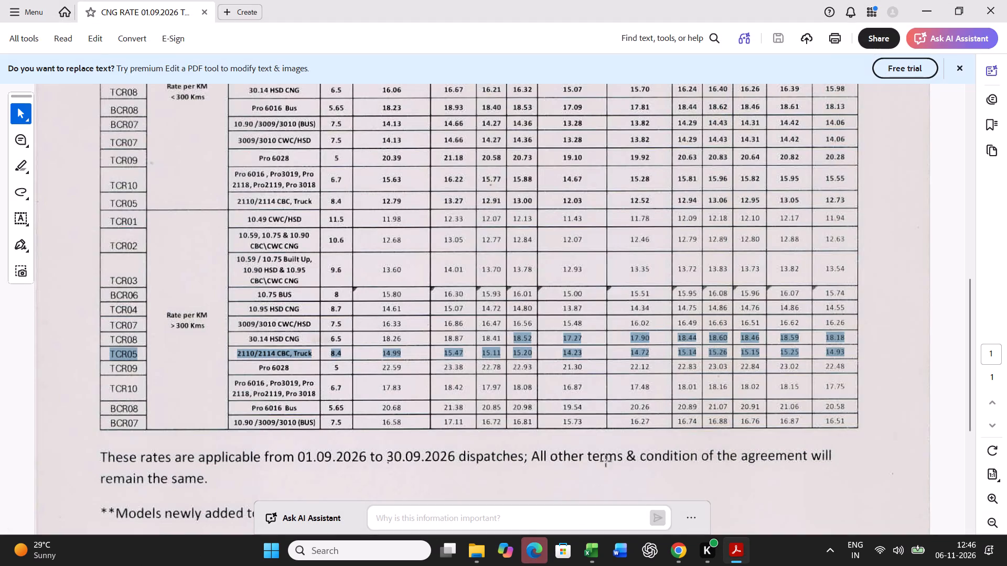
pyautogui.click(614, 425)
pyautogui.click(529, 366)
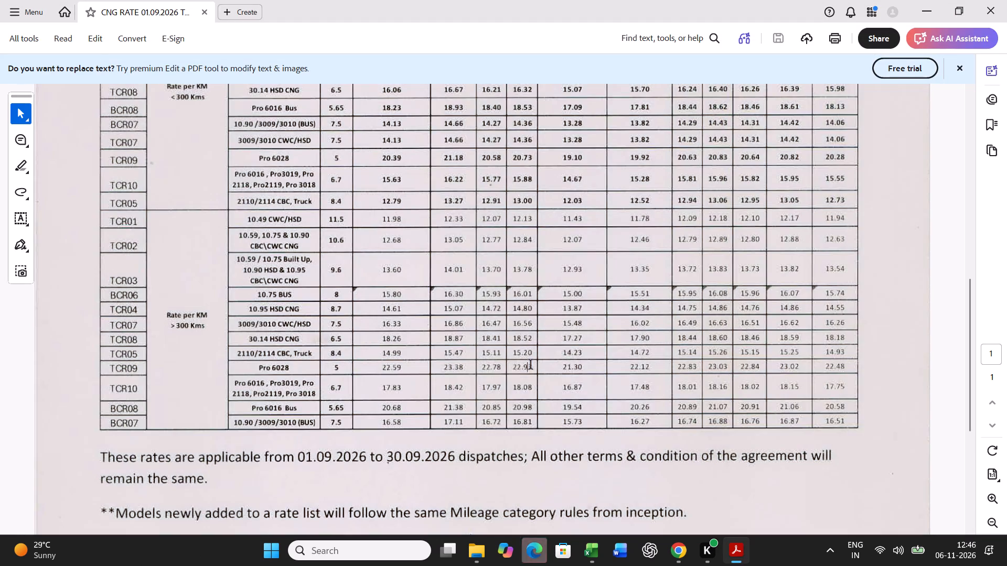
# Check the over-300 km CNG rates around the TCR05 2110/2114 CBC Truck and TCR09 Pro 6028 rows.
pyautogui.moveTo(626, 356); pyautogui.dragTo(660, 349)
pyautogui.click(551, 376)
pyautogui.click(679, 360)
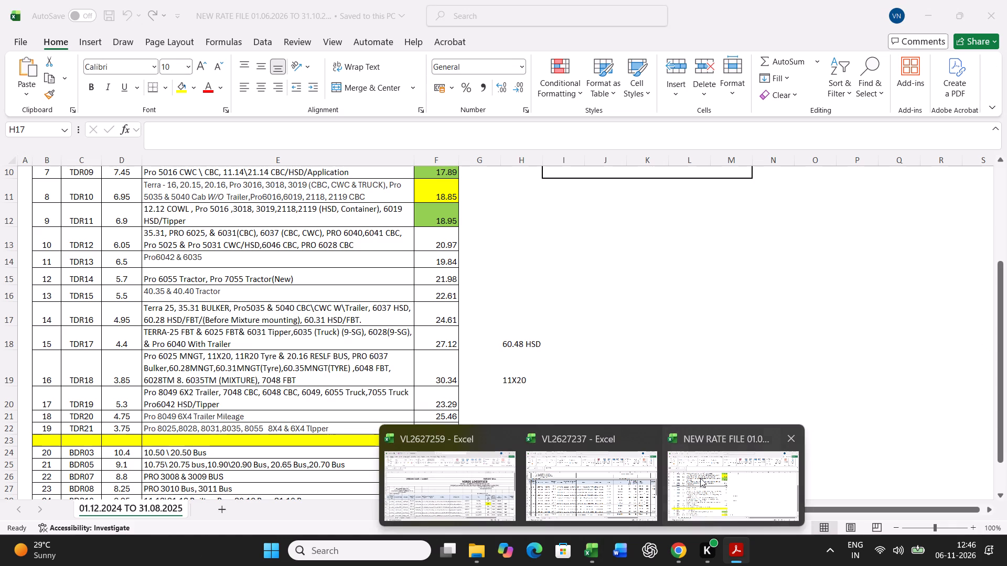
# Bring up the NEW RATE FILE 01.06.2026 workbook to view its vehicle rates, and show the open workbooks again.
pyautogui.click(700, 478)
pyautogui.click(596, 548)
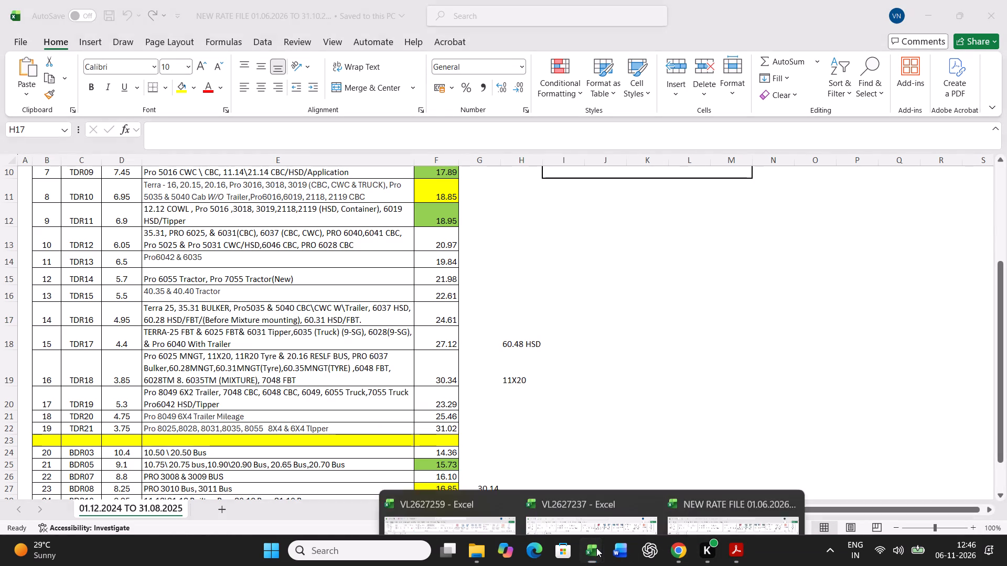
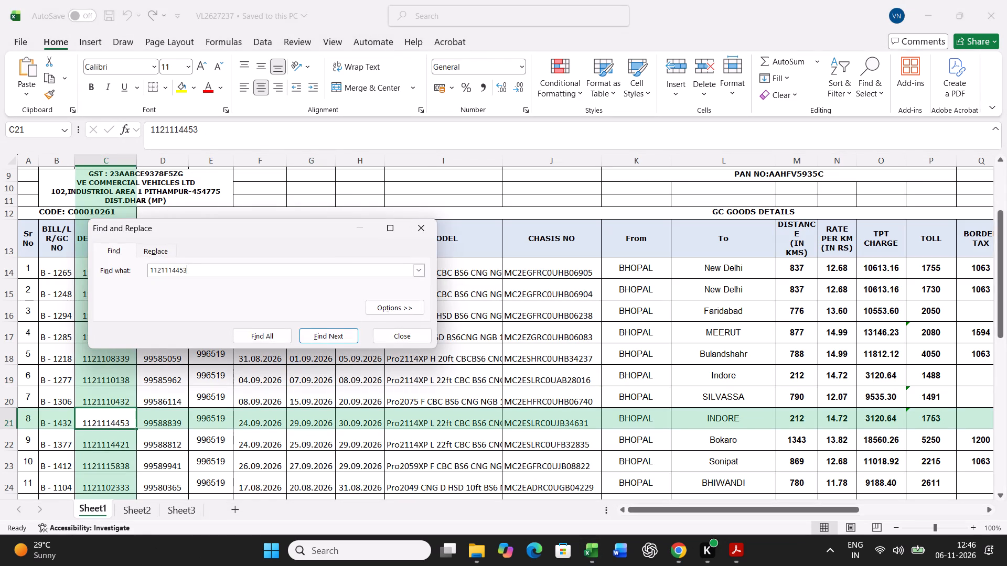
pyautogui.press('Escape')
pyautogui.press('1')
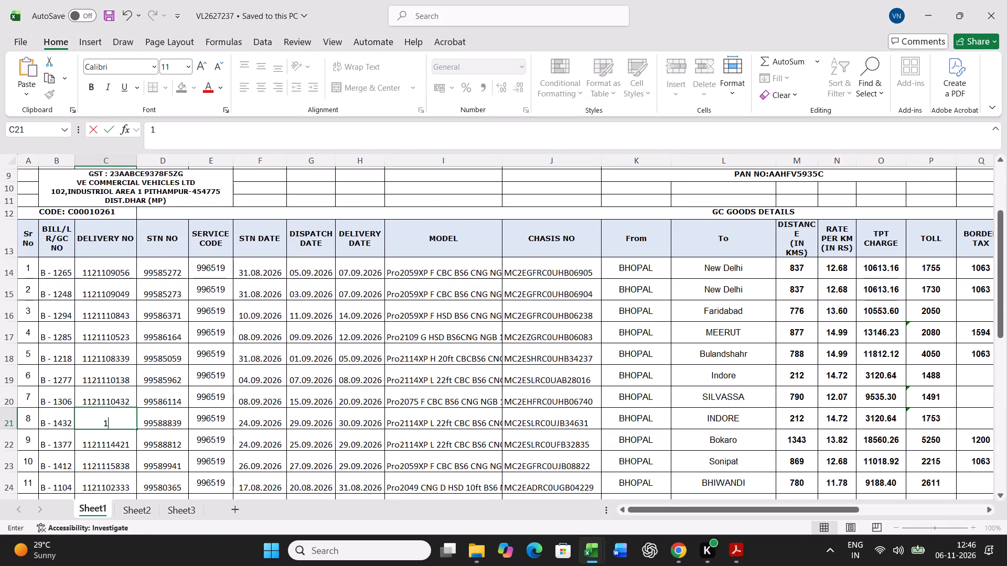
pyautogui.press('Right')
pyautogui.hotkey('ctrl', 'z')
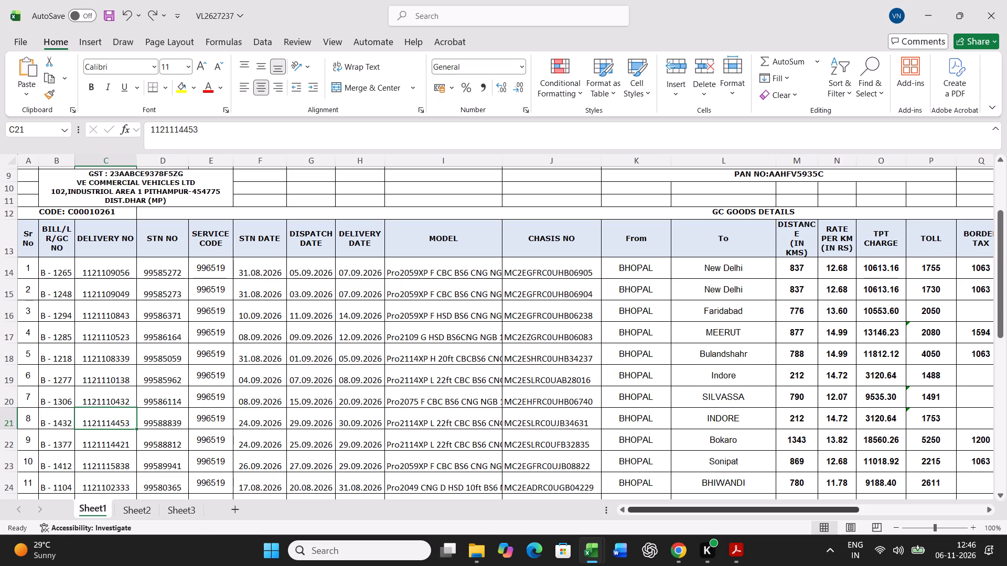
# Highlight in yellow the per-km rate cells of the two Bhopal to Indore rows, Sr No 8 and Sr No 6.
pyautogui.click(836, 419)
pyautogui.click(184, 84)
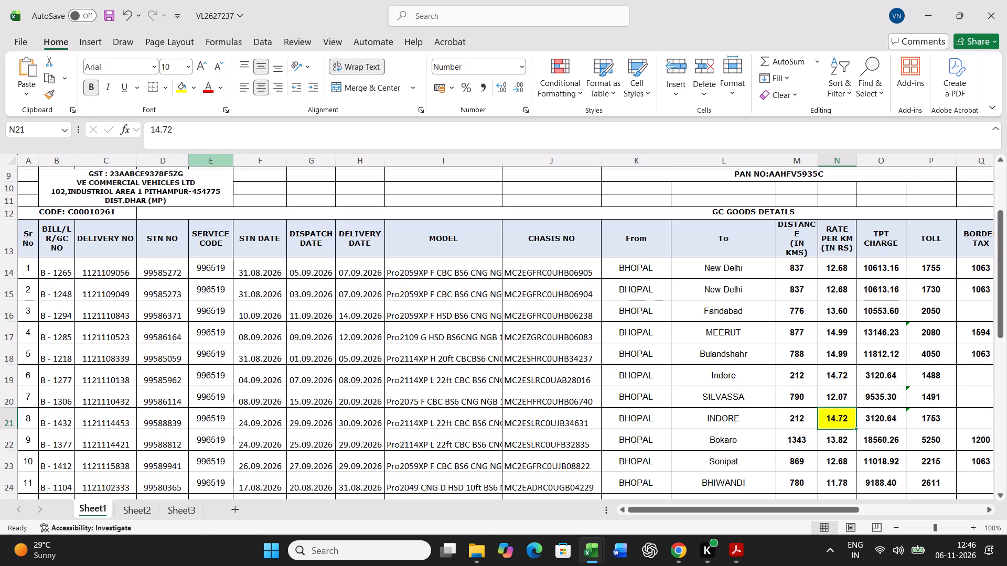
pyautogui.click(842, 373)
pyautogui.click(180, 86)
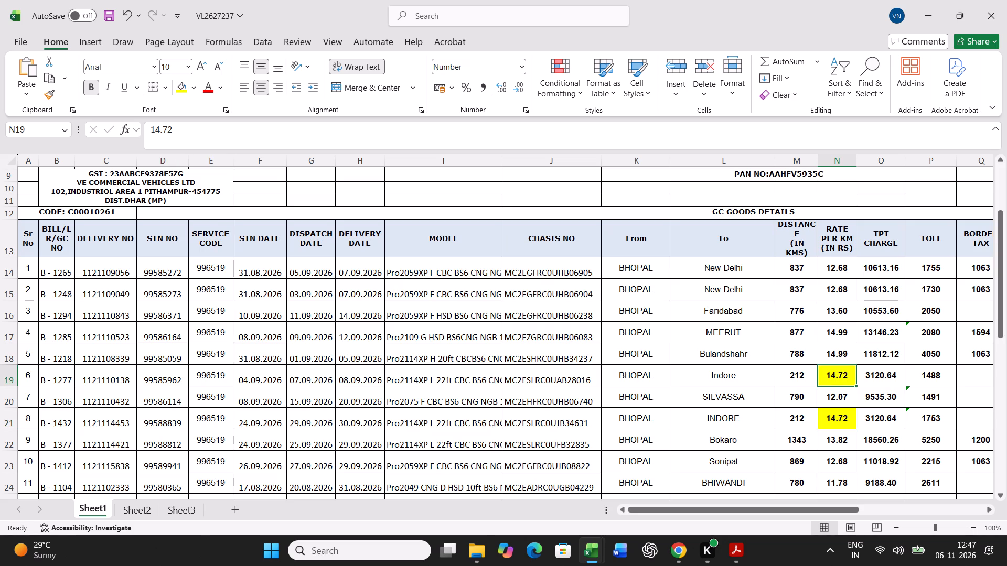
# Compare the model-to-rate entries of the two Indore rows, Sr No 6 and 8, and check the full model name in Sr No 8.
pyautogui.moveTo(837, 372); pyautogui.dragTo(385, 366)
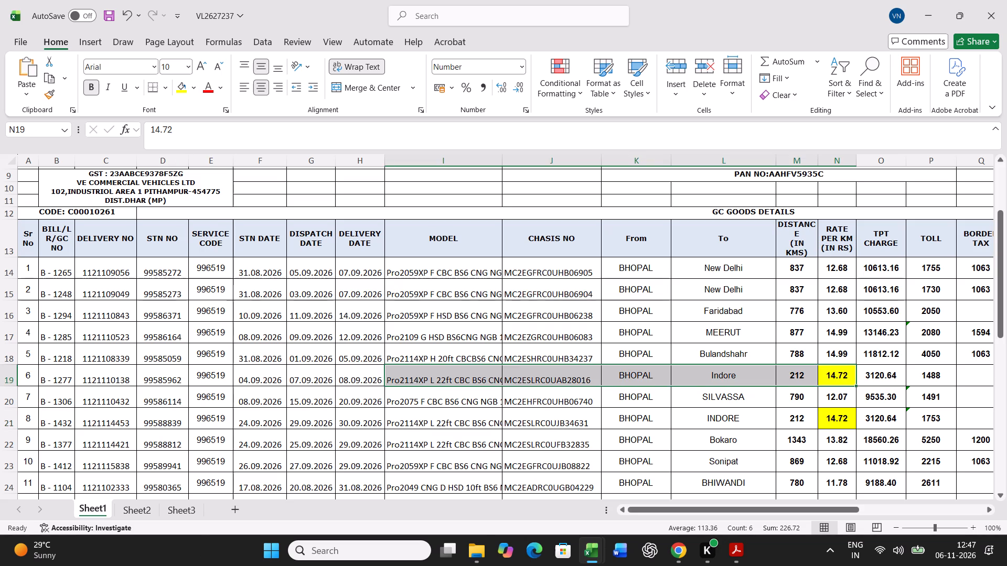
pyautogui.moveTo(832, 423); pyautogui.dragTo(419, 412)
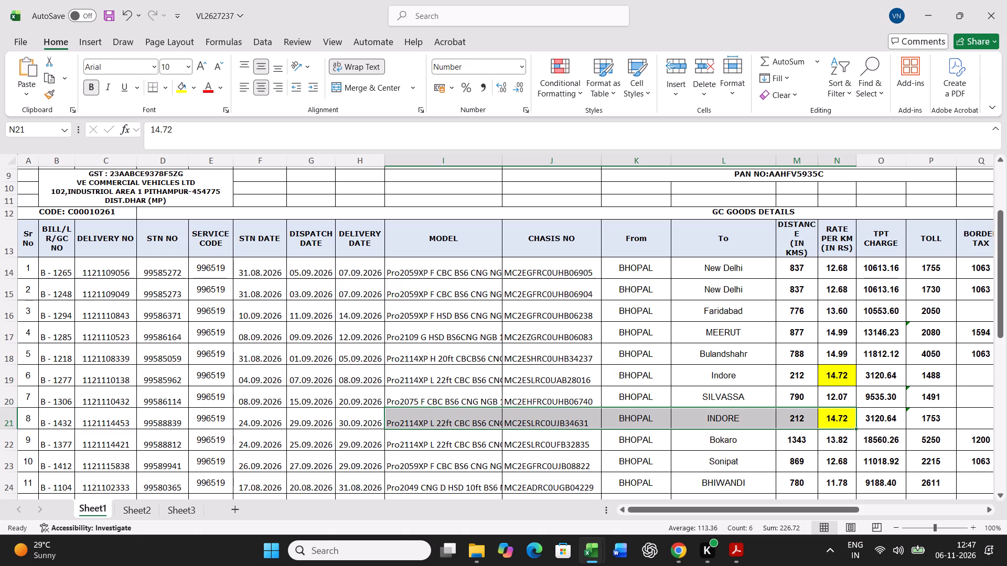
pyautogui.click(634, 339)
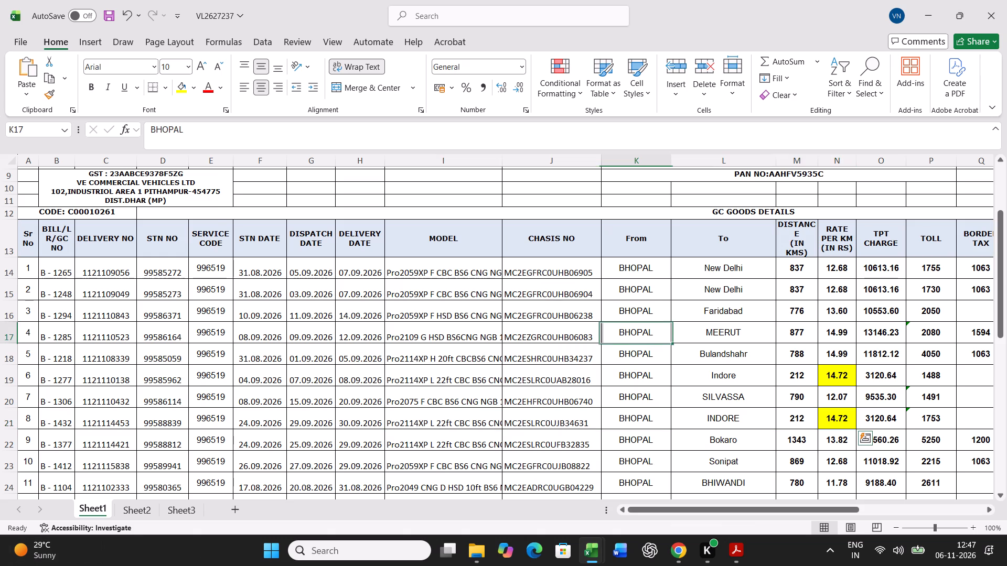
pyautogui.click(453, 422)
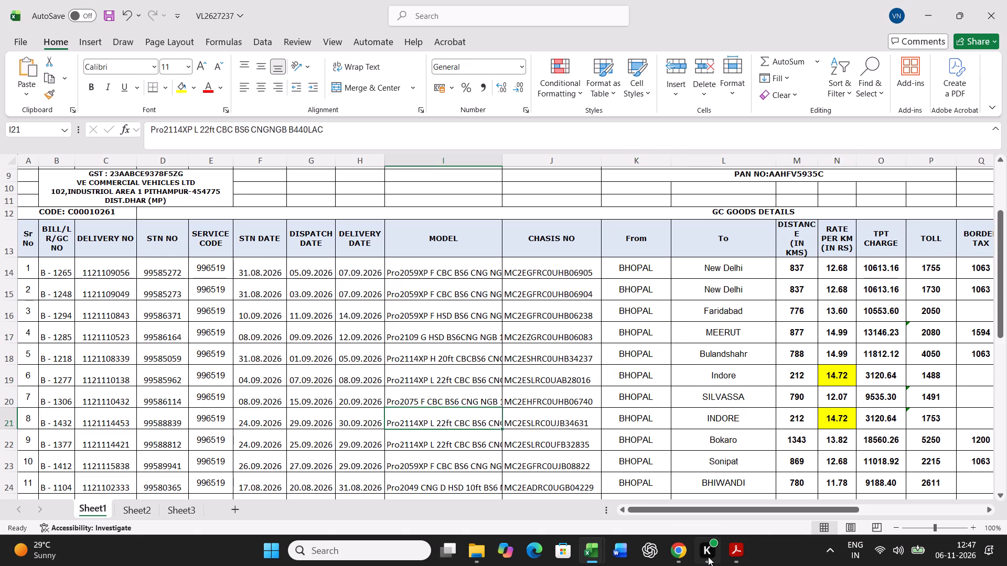
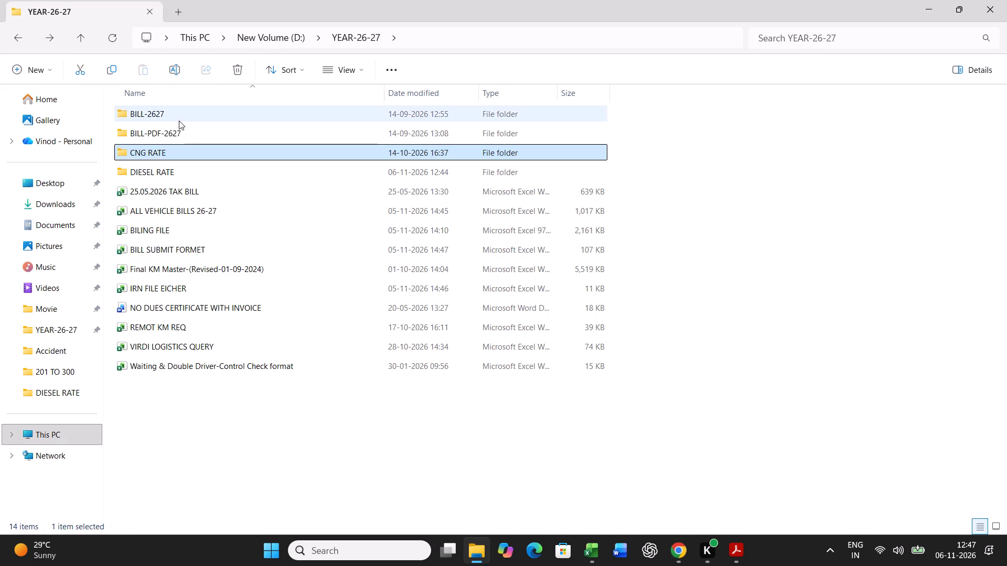
# Open the bill workbook VL2627226 from the 201 TO 300 subfolder of the BILL-2627 folder.
pyautogui.doubleClick(179, 110)
pyautogui.doubleClick(167, 151)
pyautogui.scroll(-2, 262, 351)
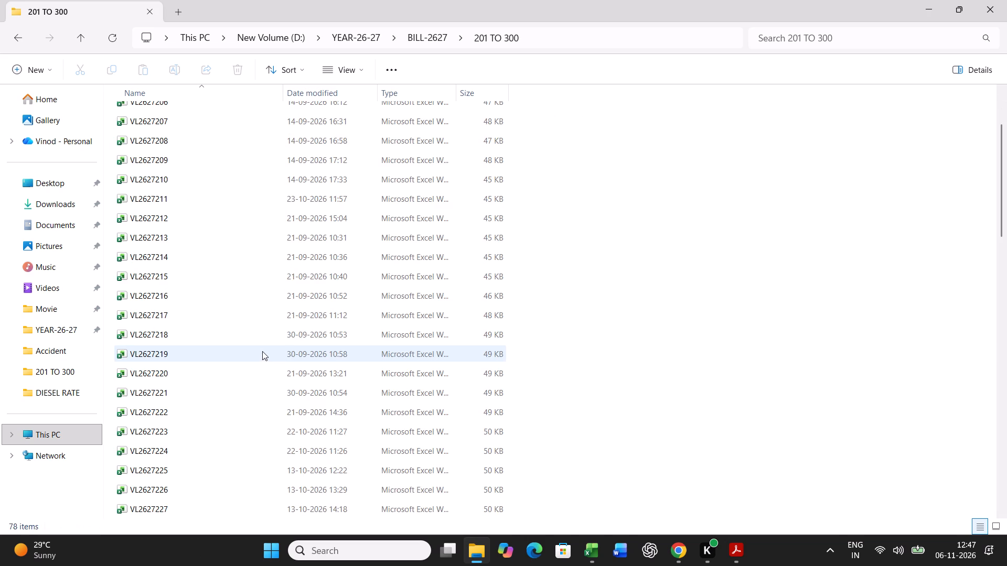
pyautogui.scroll(-2, 262, 351)
pyautogui.doubleClick(170, 375)
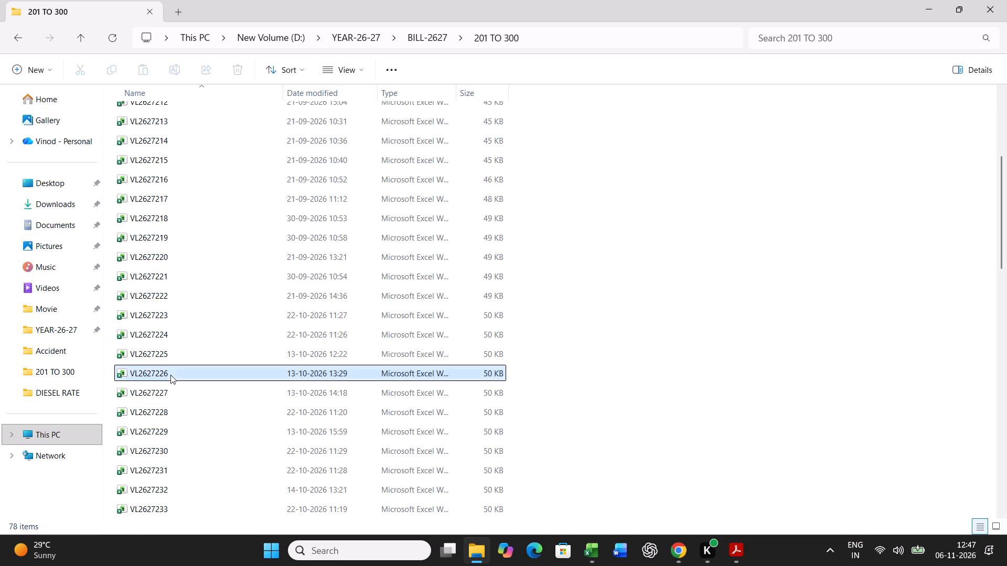
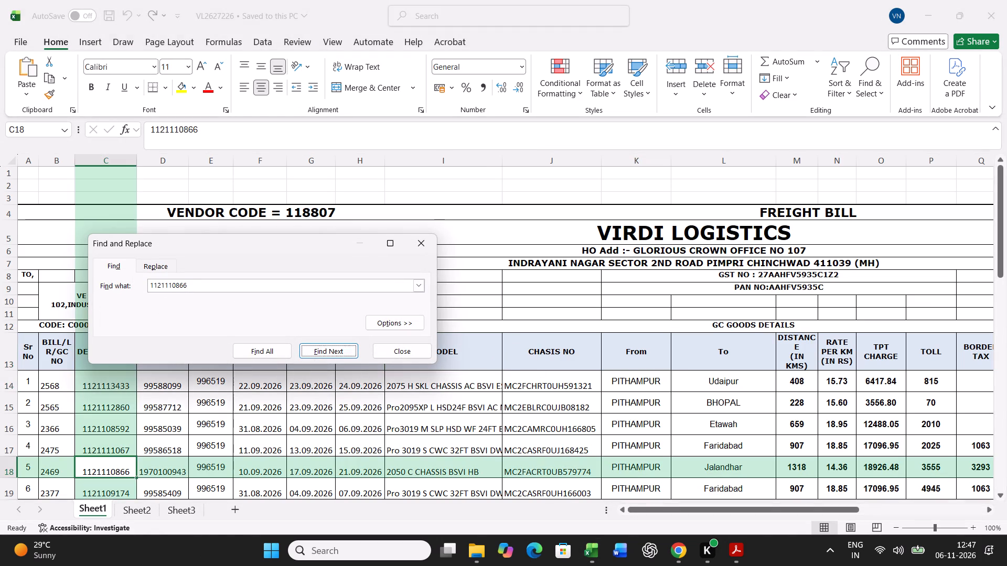
pyautogui.press('Escape')
pyautogui.press('Right')
pyautogui.press('Right')
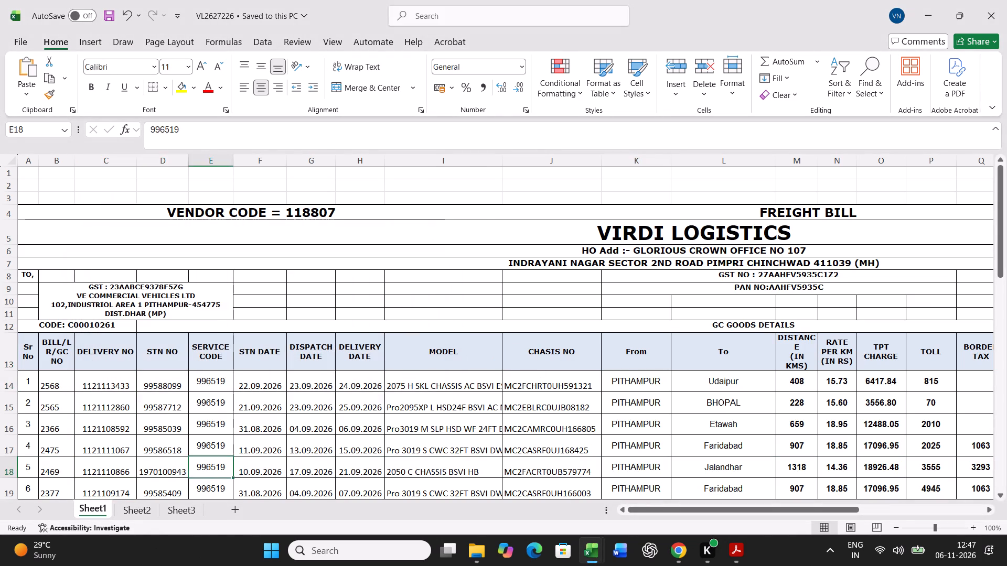
# Highlight the Jalandhar distance in the freight bill's row for serial number 5 with yellow fill.
pyautogui.press('Right')
pyautogui.press('Right')
pyautogui.press('Right')
pyautogui.press('Right')
pyautogui.press('Right')
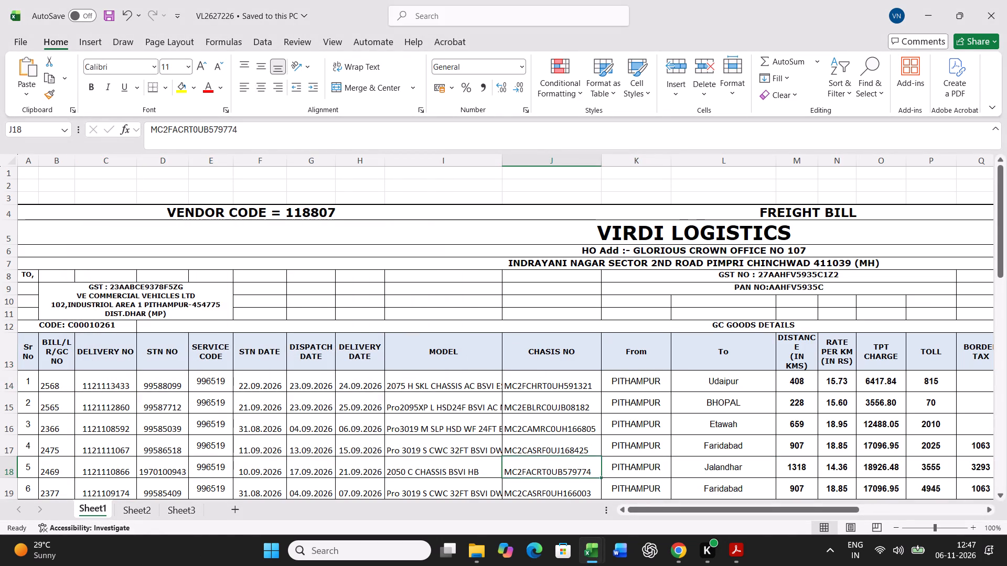
pyautogui.press('Left')
pyautogui.press('Right')
pyautogui.press('Right')
pyautogui.press('Right')
pyautogui.press('Right')
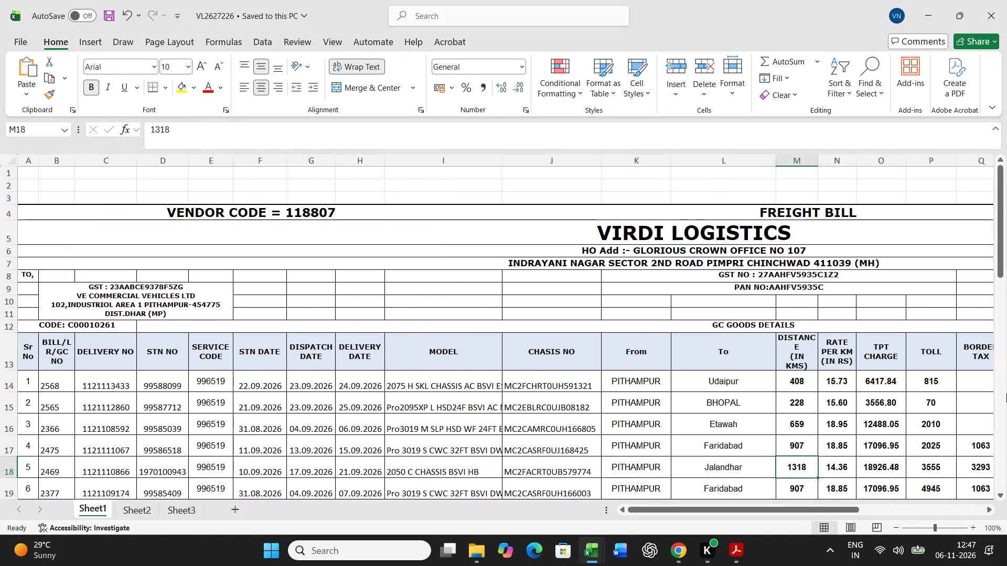
pyautogui.scroll(-4, 566, 440)
pyautogui.click(185, 91)
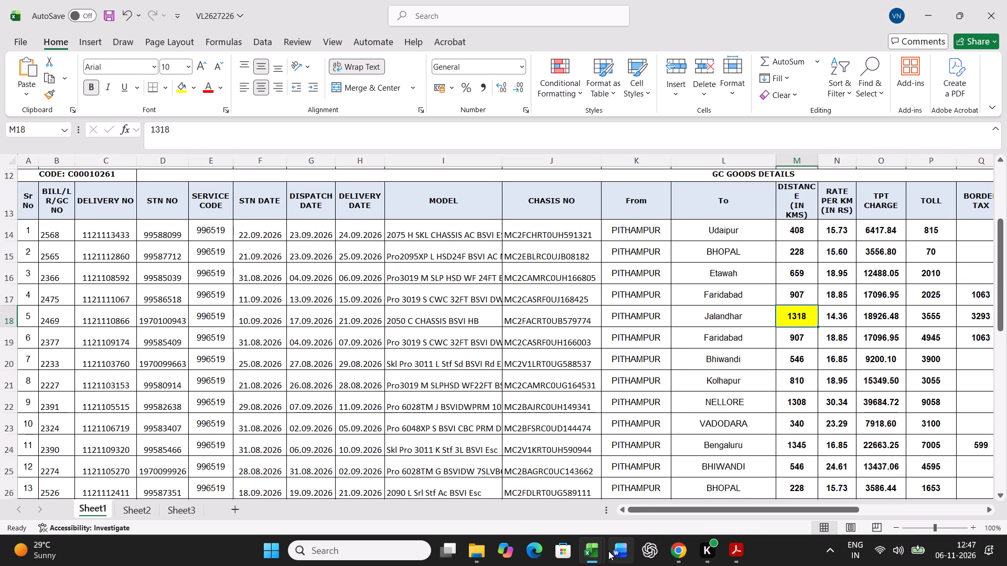
# Switch to the NEW RATE FILE workbook, look up the per-km rate for the BDR03 10.50\20.50 Bus and select its rate cell.
pyautogui.click(590, 551)
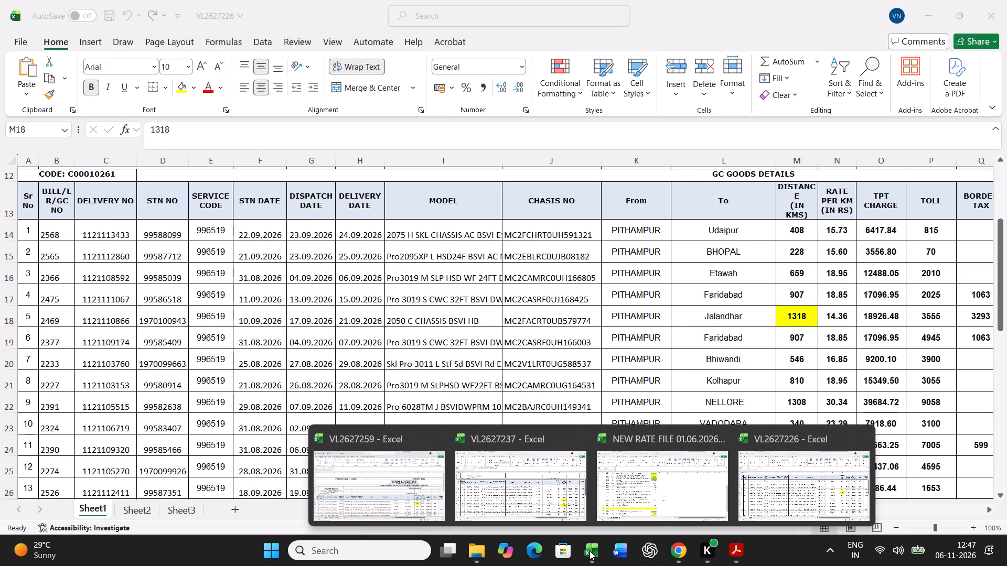
pyautogui.click(674, 482)
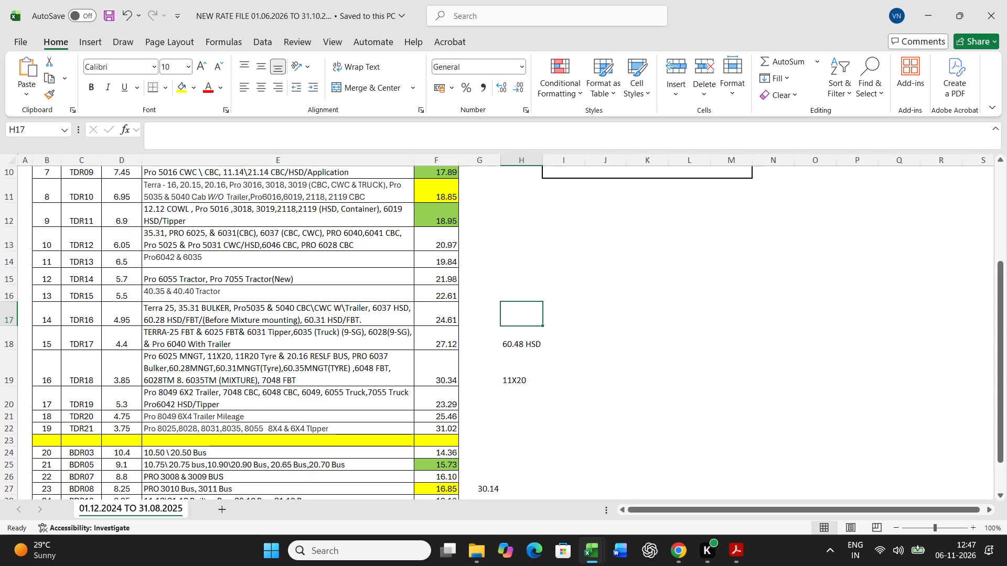
pyautogui.scroll(5, 652, 451)
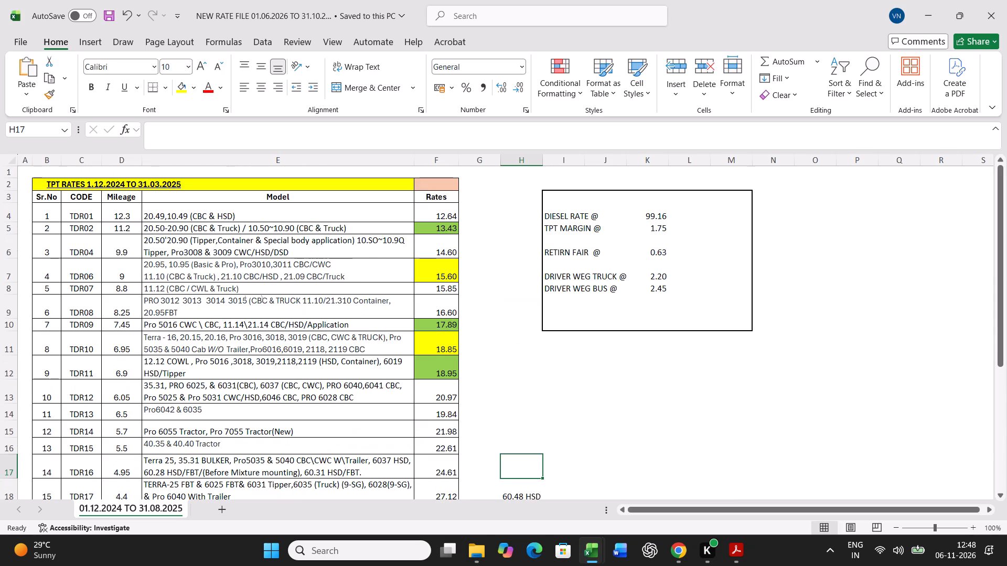
pyautogui.scroll(-7, 654, 447)
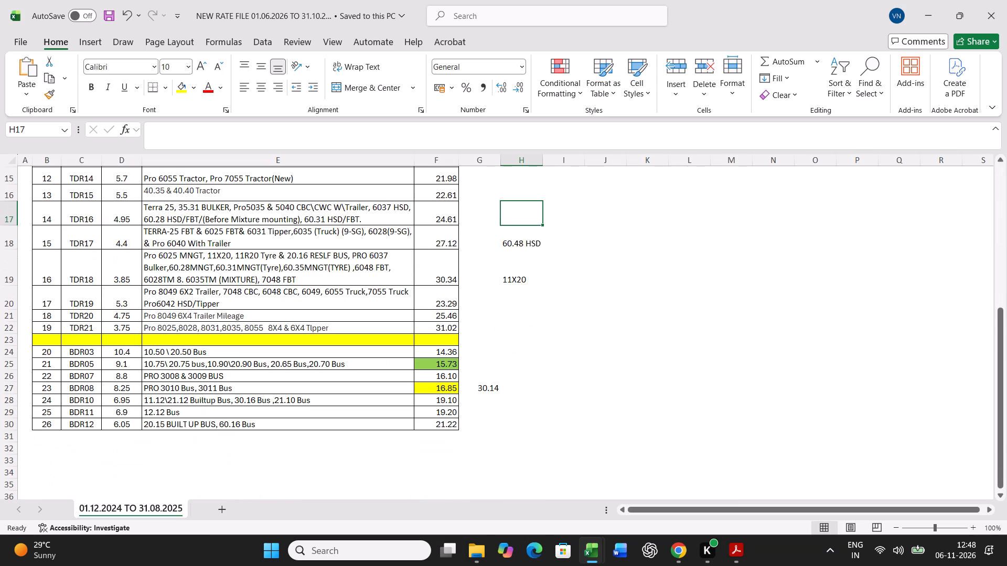
pyautogui.click(438, 351)
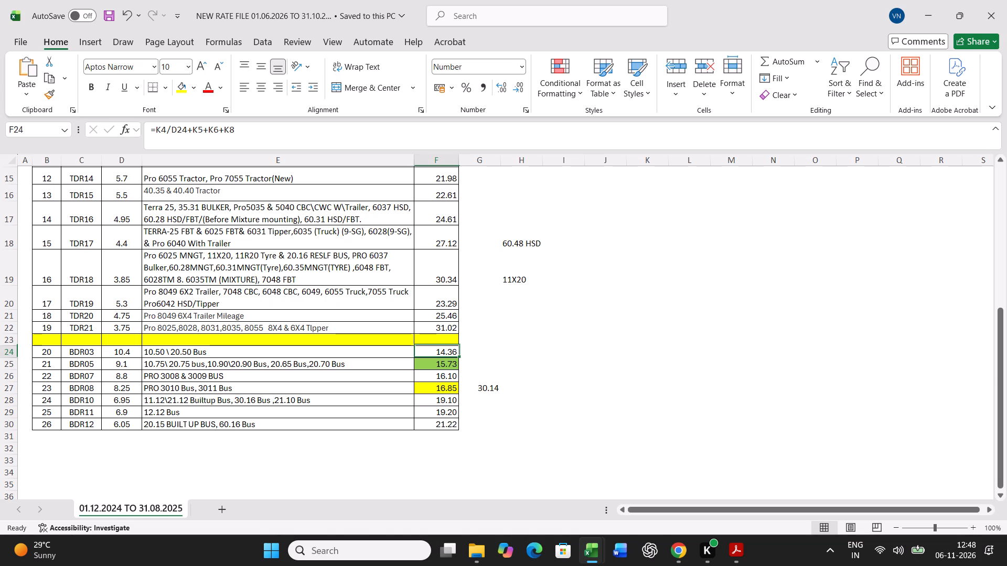
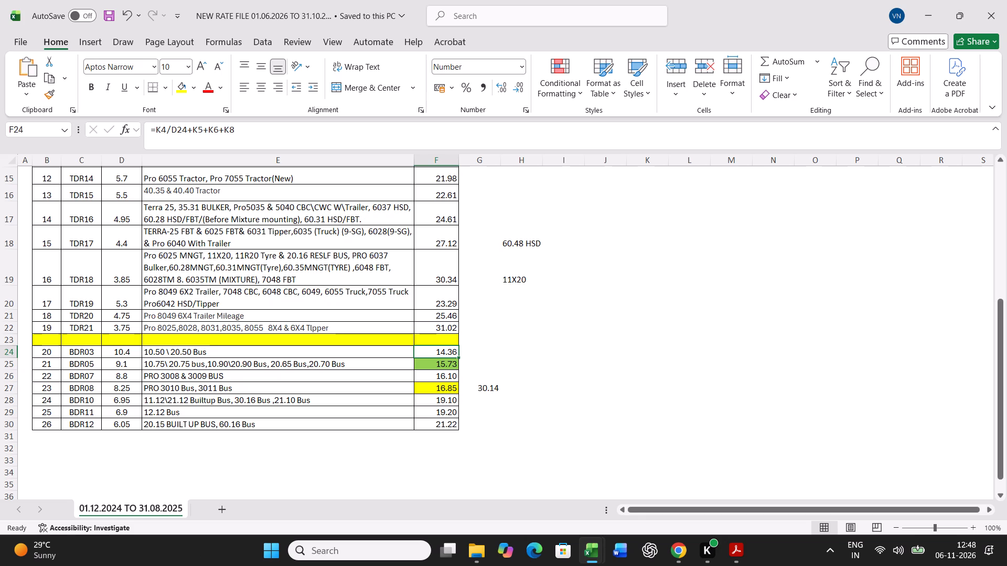
# Compare the rate file's 10.50\20.50 Bus rate with the serial number 5 rate for the 2050 C chassis in freight bill VL2627226.
pyautogui.moveTo(261, 351); pyautogui.dragTo(462, 353)
pyautogui.click(594, 553)
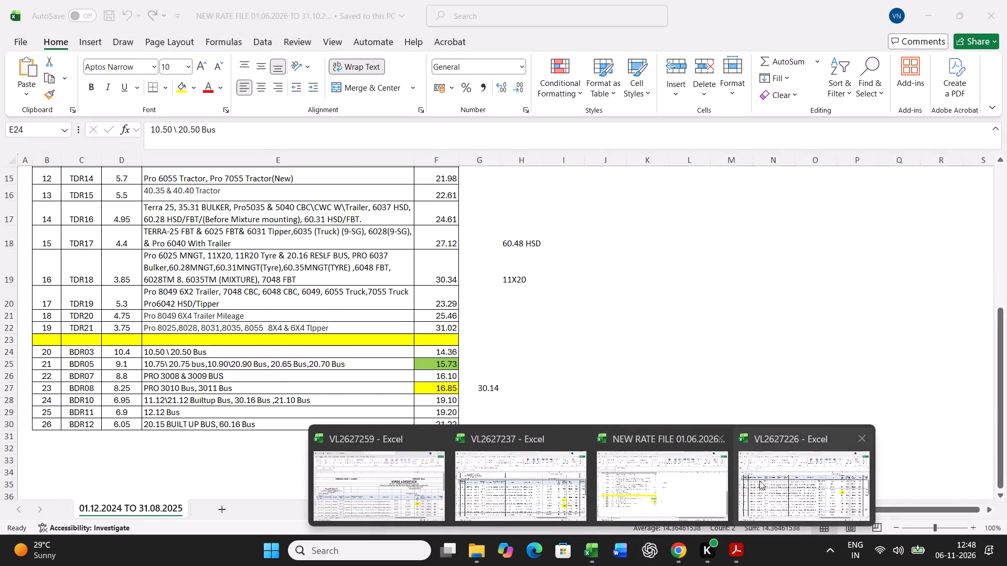
pyautogui.click(766, 480)
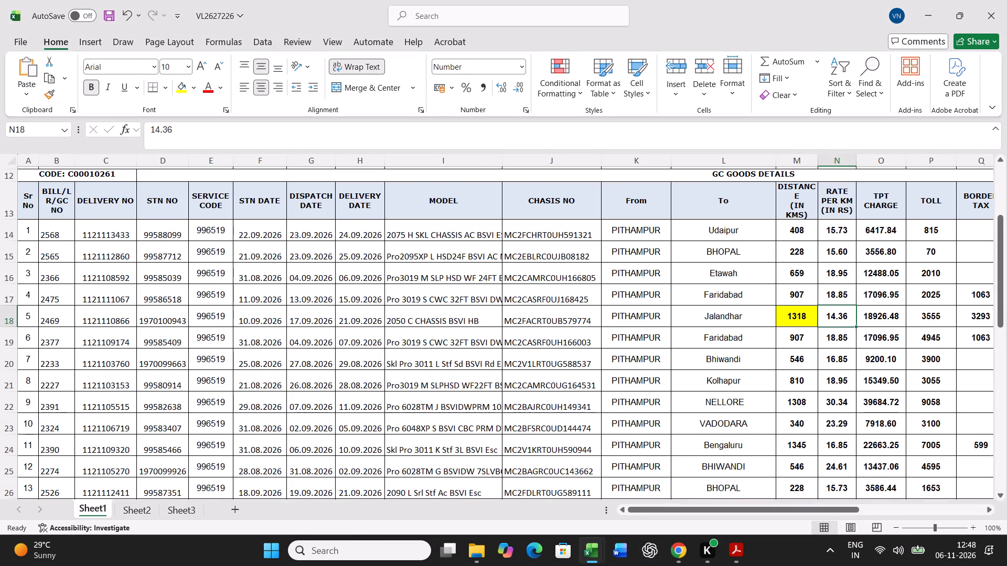
pyautogui.click(483, 319)
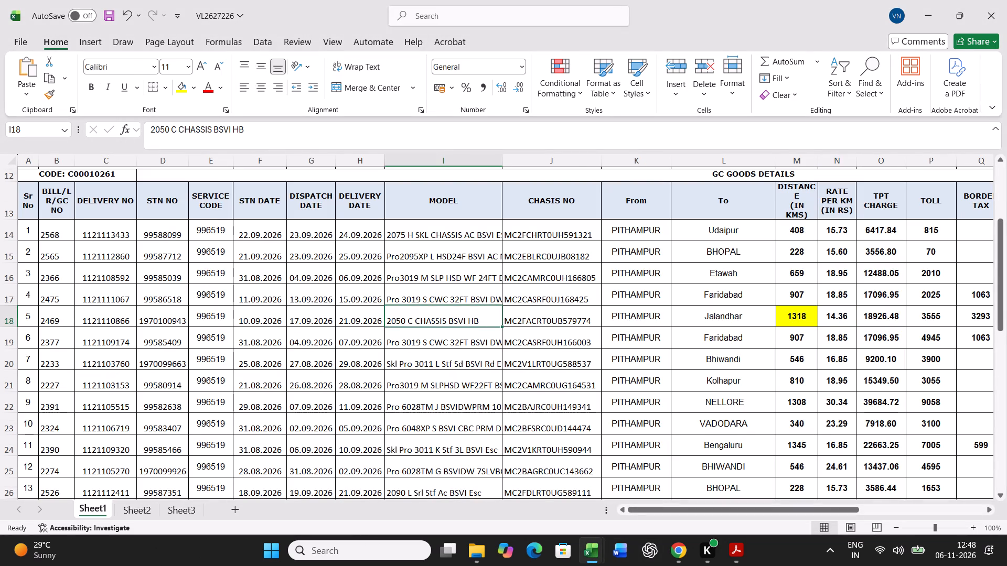
# Examine the serial number 5 Jalandhar row from the chassis number across its distance, rate, transport charge, toll, border tax and other charges.
pyautogui.press('Right')
pyautogui.press('Right')
pyautogui.press('Right')
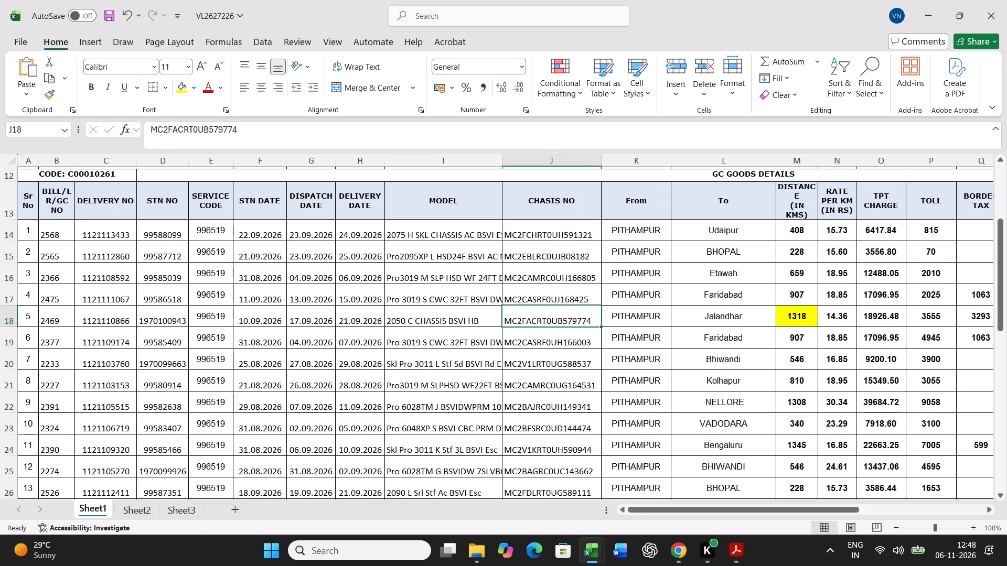
pyautogui.press('Right')
pyautogui.press('Right')
pyautogui.press('Right')
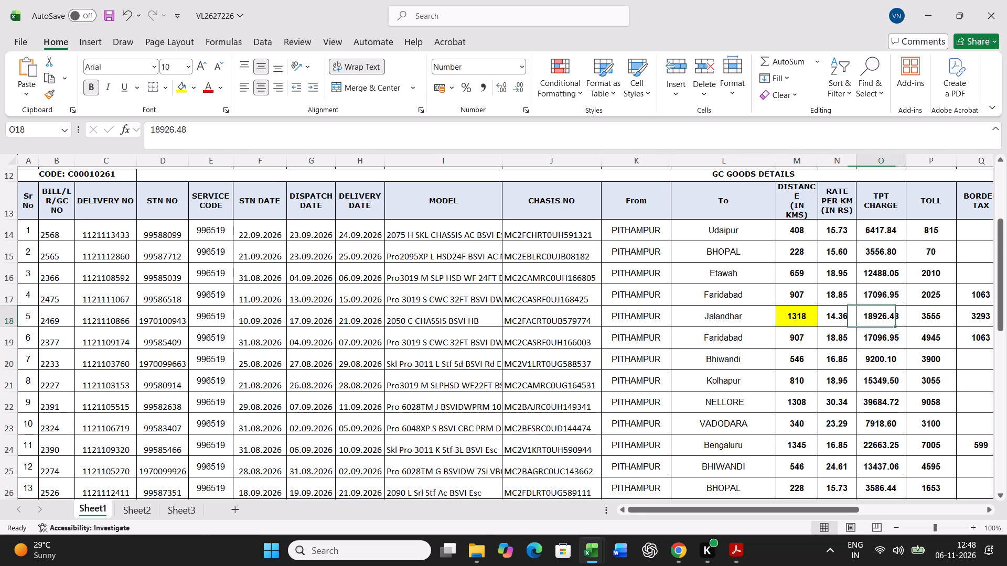
pyautogui.press('Right')
pyautogui.press('Right')
pyautogui.press('Right')
pyautogui.press('Right')
pyautogui.press('Right')
pyautogui.press('Right')
pyautogui.press('Right')
# Recheck the serial number 5 row back from the charges through destination, chassis number and model to its dates and service code.
pyautogui.press('Left')
pyautogui.press('Left')
pyautogui.press('Left')
pyautogui.press('Left')
pyautogui.press('Left')
pyautogui.press('Left')
pyautogui.press('Left')
pyautogui.press('Left')
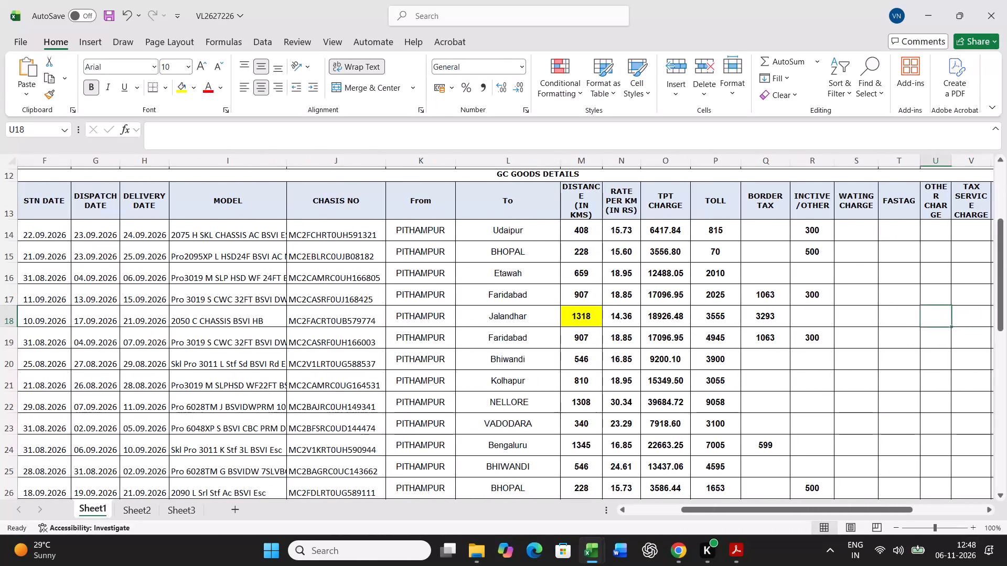
pyautogui.press('Left')
pyautogui.press('Left')
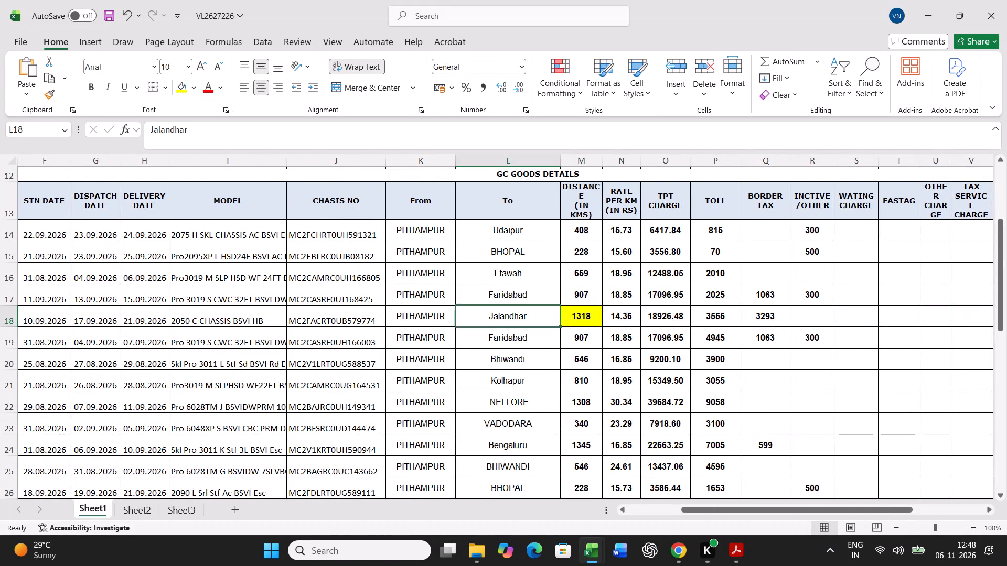
pyautogui.press('Left')
pyautogui.press('Left')
pyautogui.press('Left')
pyautogui.press('Left')
pyautogui.press('Left')
pyautogui.press('Right')
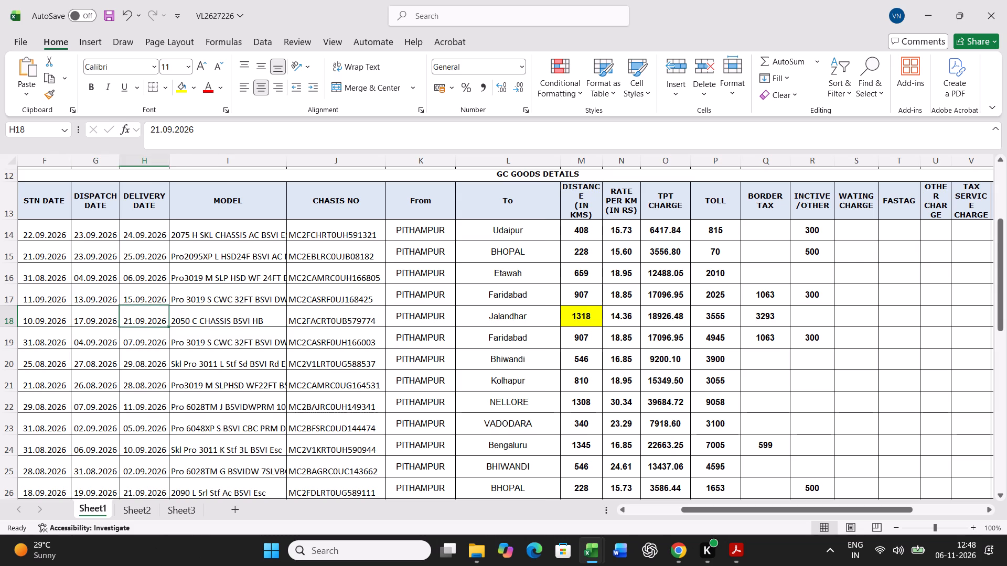
pyautogui.press('Right')
pyautogui.press('Right')
pyautogui.press('Right')
pyautogui.press('Left')
pyautogui.press('Left')
pyautogui.press('Left')
pyautogui.press('Right')
pyautogui.press('Left')
pyautogui.press('Left')
pyautogui.press('Left')
pyautogui.press('Left')
pyautogui.press('Left')
pyautogui.press('Right')
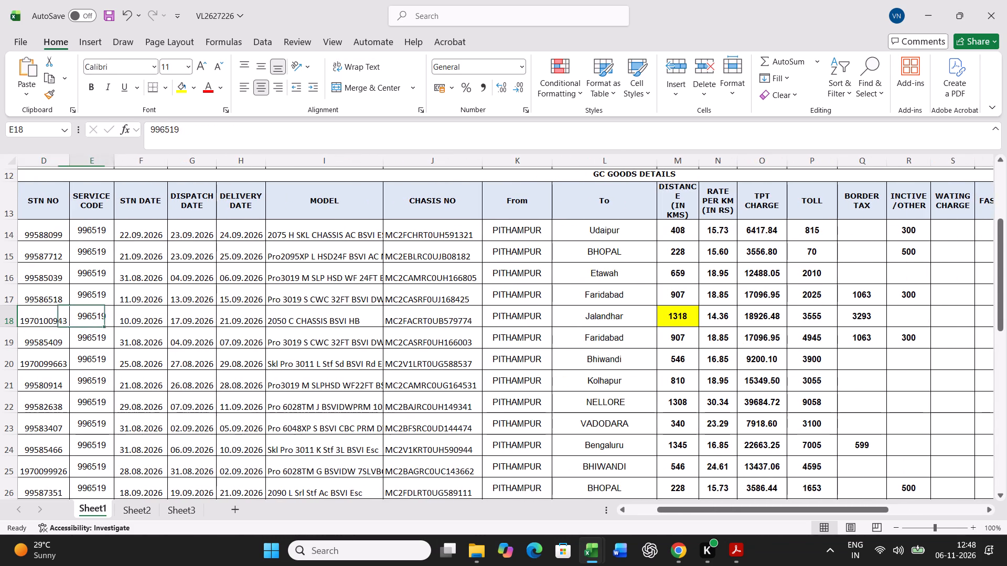
# Check the serial number 5 Jalandhar row's STN, dispatch and delivery dates through to its vehicle model.
pyautogui.press('Right')
pyautogui.press('Right')
pyautogui.press('Right')
pyautogui.press('Right')
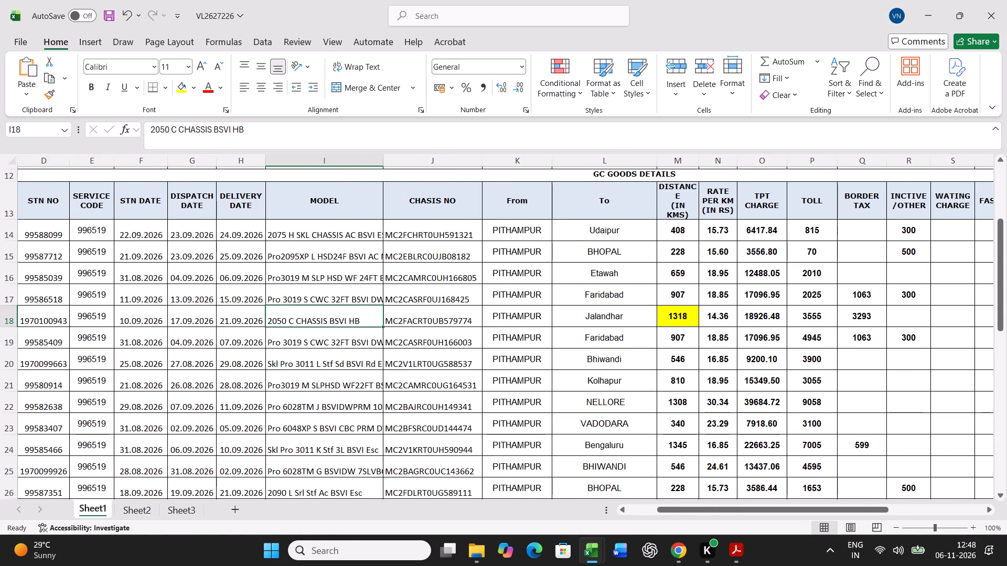
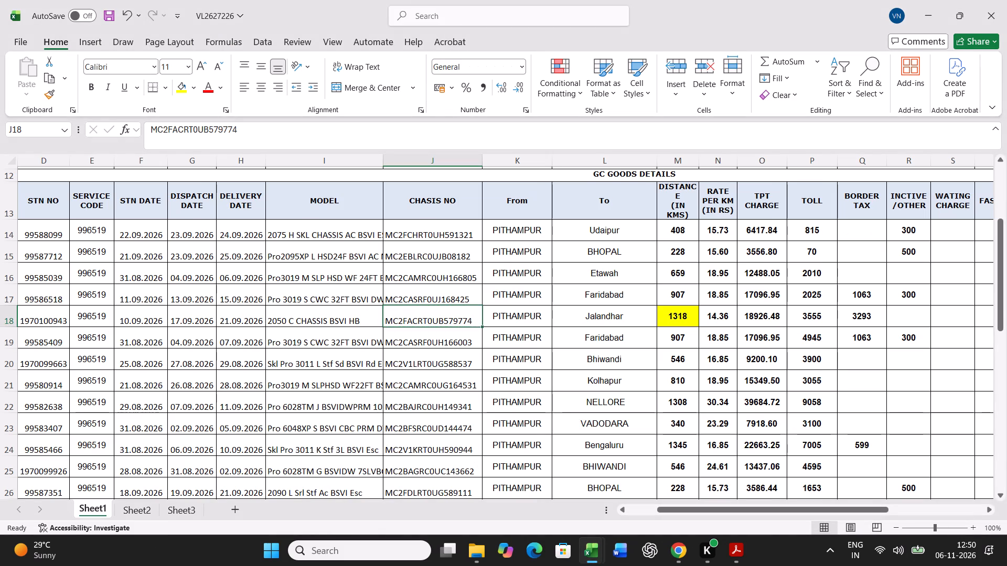
# Check the per-km rate for the 2050 C chassis to Jalandhar against the 10.50\20.50 Bus entry in the new rate file.
pyautogui.press('Right')
pyautogui.press('Right')
pyautogui.press('Right')
pyautogui.press('Right')
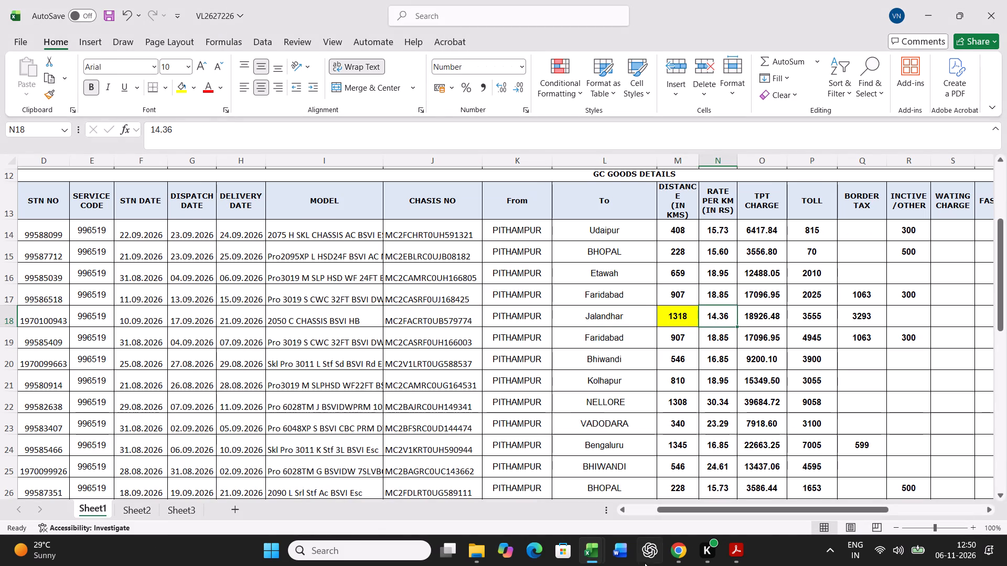
pyautogui.click(603, 550)
pyautogui.click(659, 488)
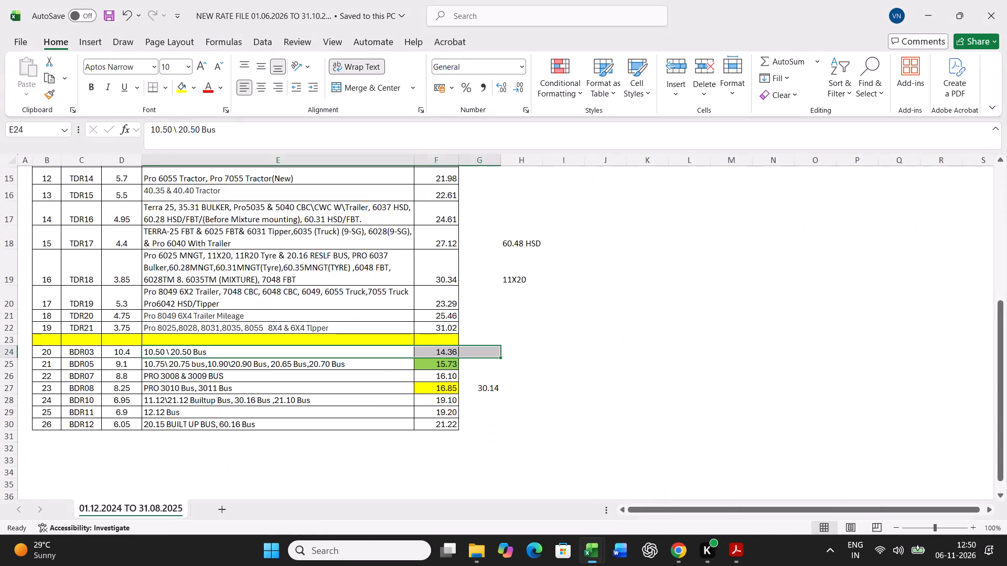
# Look over the truck and chassis rates at the start of the new rate file, including the 20.50-20.90 (CBC & Truck) entry.
pyautogui.scroll(11, 587, 395)
pyautogui.click(598, 548)
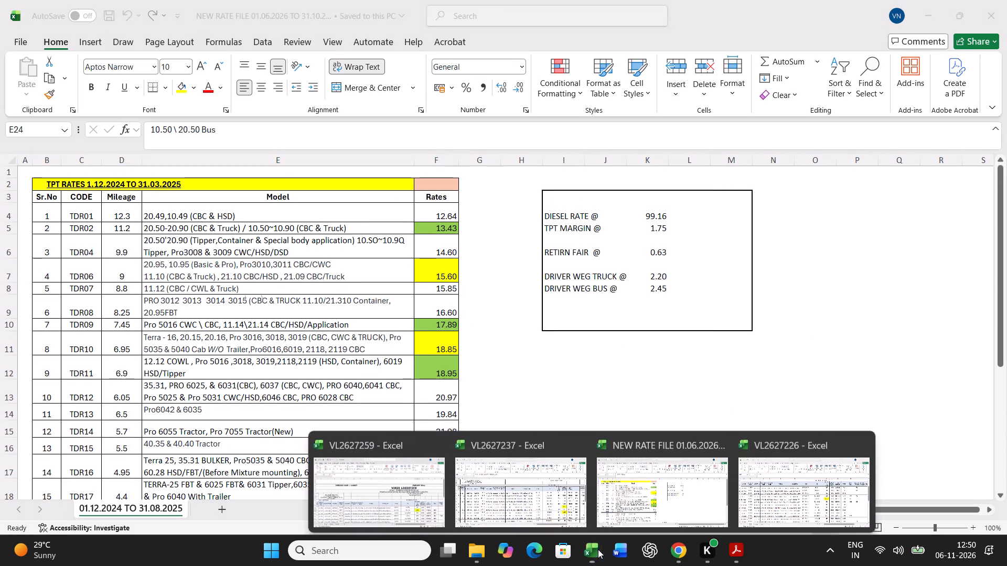
pyautogui.click(679, 496)
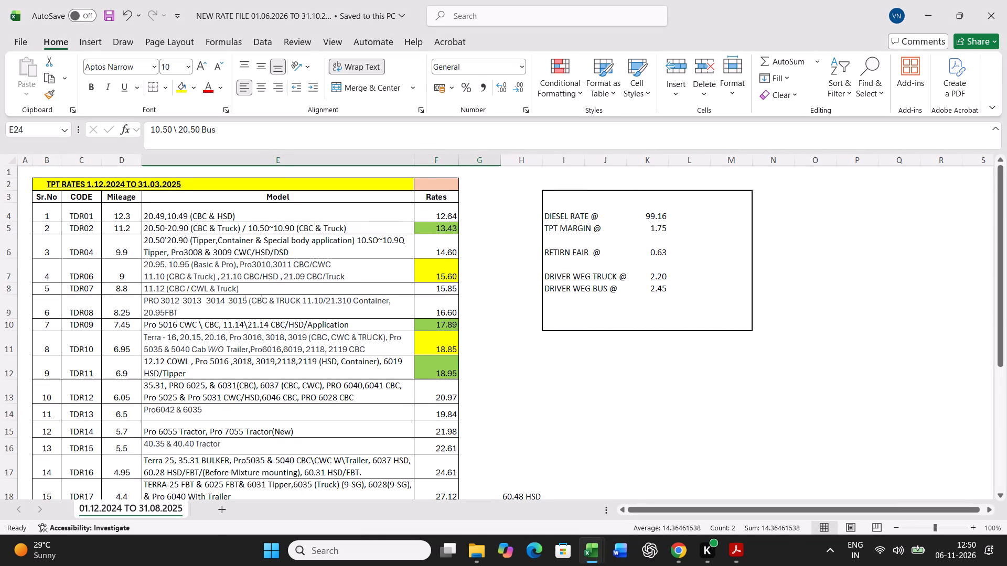
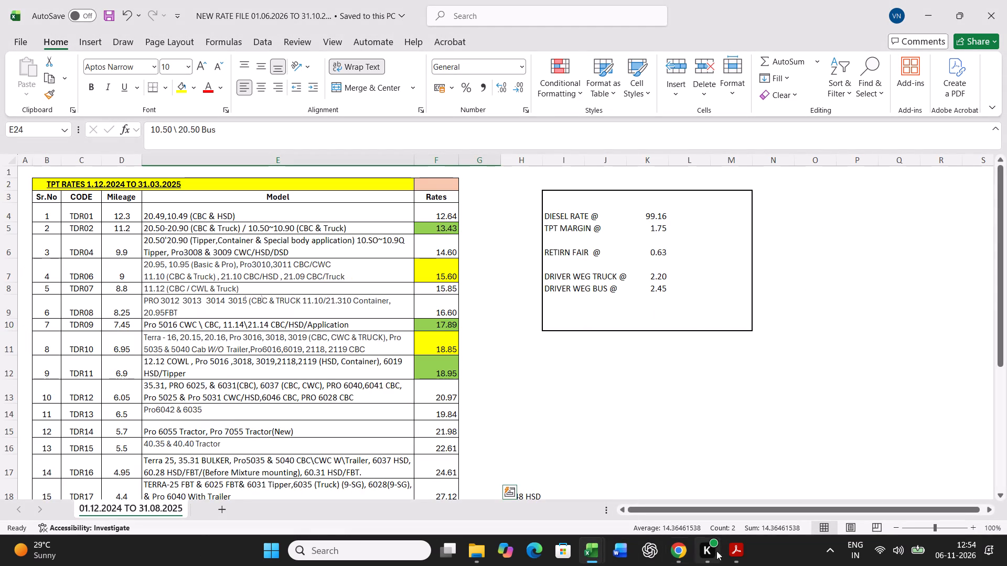
# Switch to freight bill VL2627226 and set the Jalandhar entry's rate per km to 13.43.
pyautogui.click(591, 550)
pyautogui.click(774, 480)
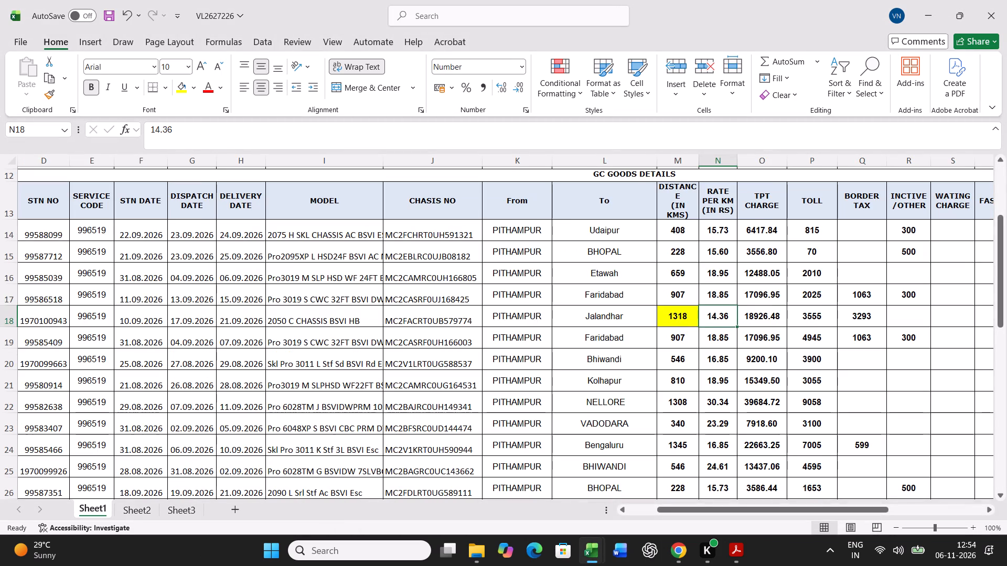
pyautogui.write('13.43')
pyautogui.press('Right')
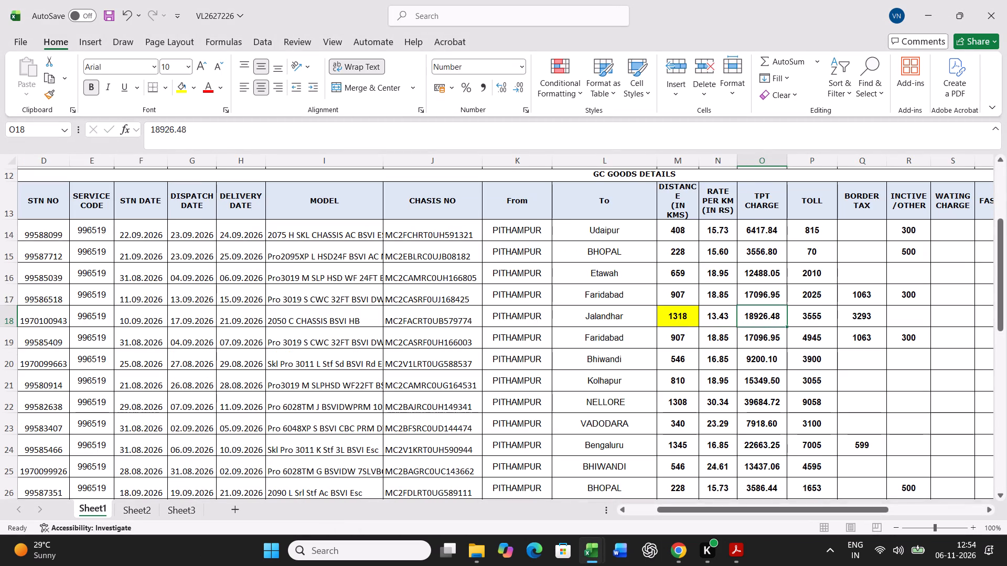
# Enter an incentive/other charge of 300 for the Jalandhar entry.
pyautogui.press('Right')
pyautogui.press('Right')
pyautogui.press('Right')
pyautogui.press('Right')
pyautogui.press('Right')
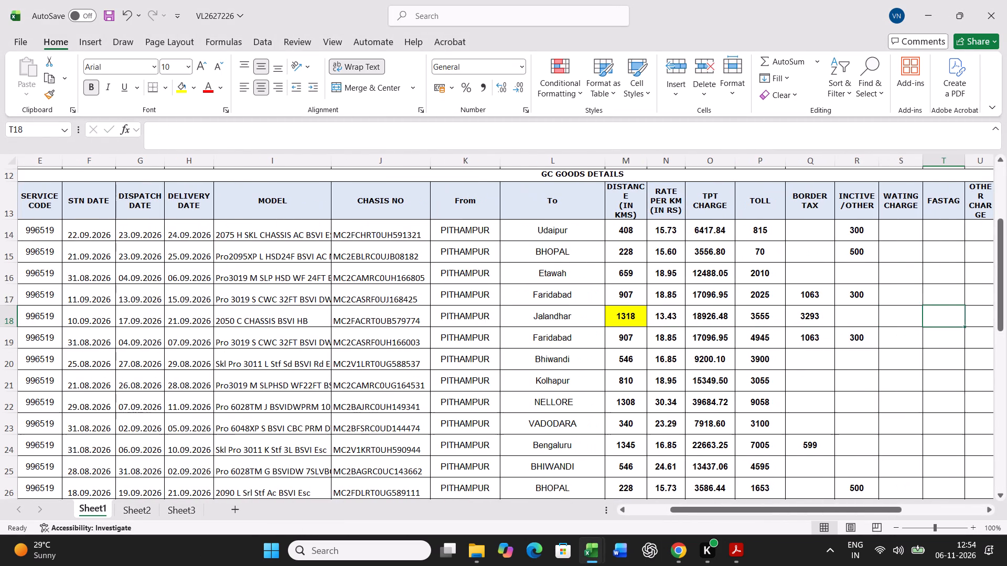
pyautogui.press('Left')
pyautogui.press('Left')
pyautogui.write('300')
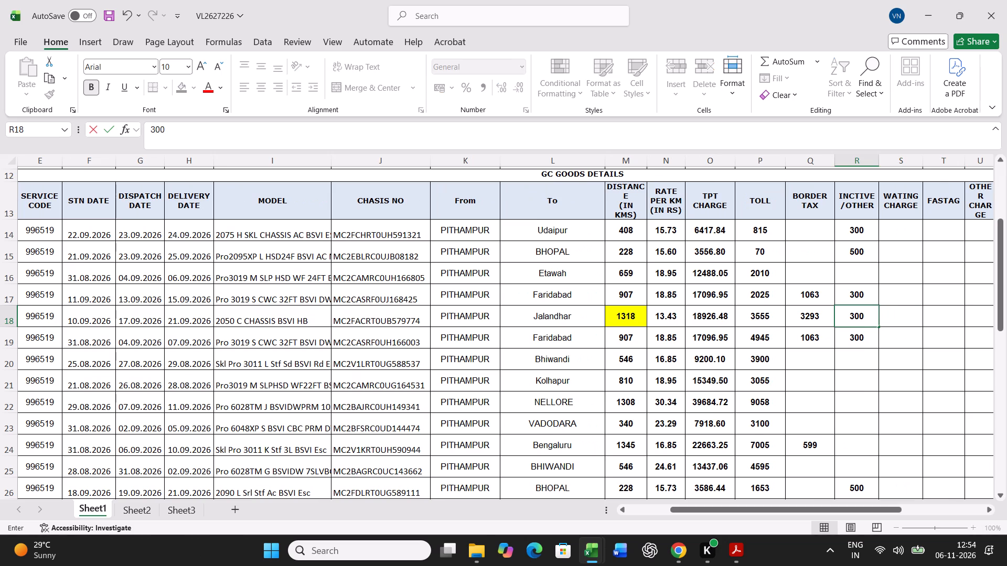
pyautogui.press('Left')
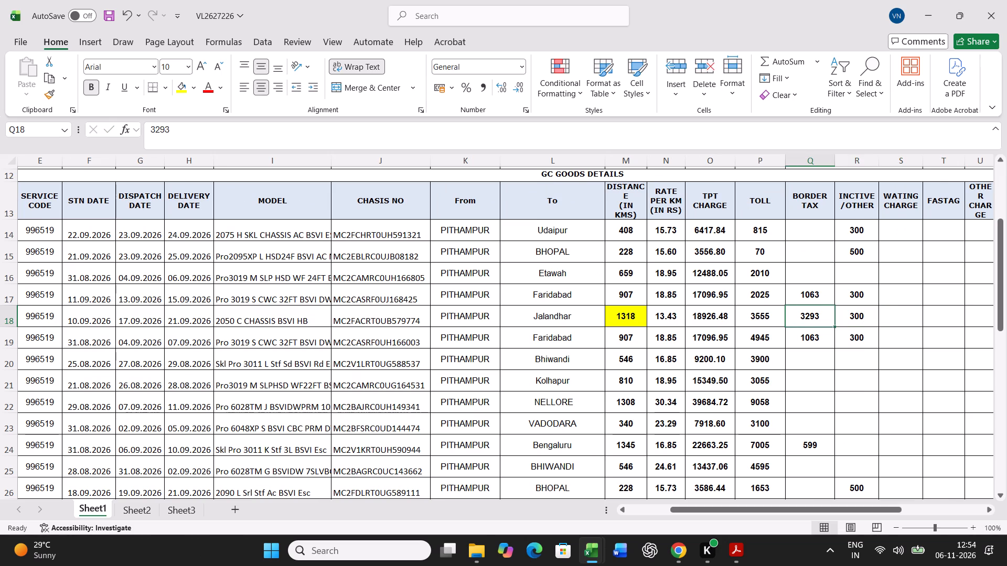
# Calculate the Jalandhar entry's TPT charge as distance times rate with the formula =M18*N18.
pyautogui.press('Left')
pyautogui.press('Left')
pyautogui.press('Left')
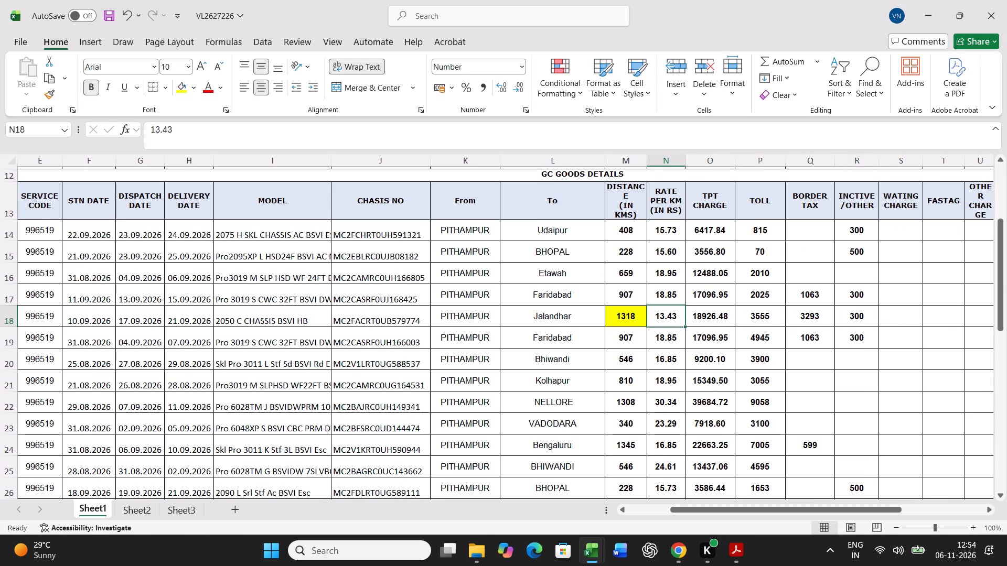
pyautogui.press('Right')
pyautogui.press('=')
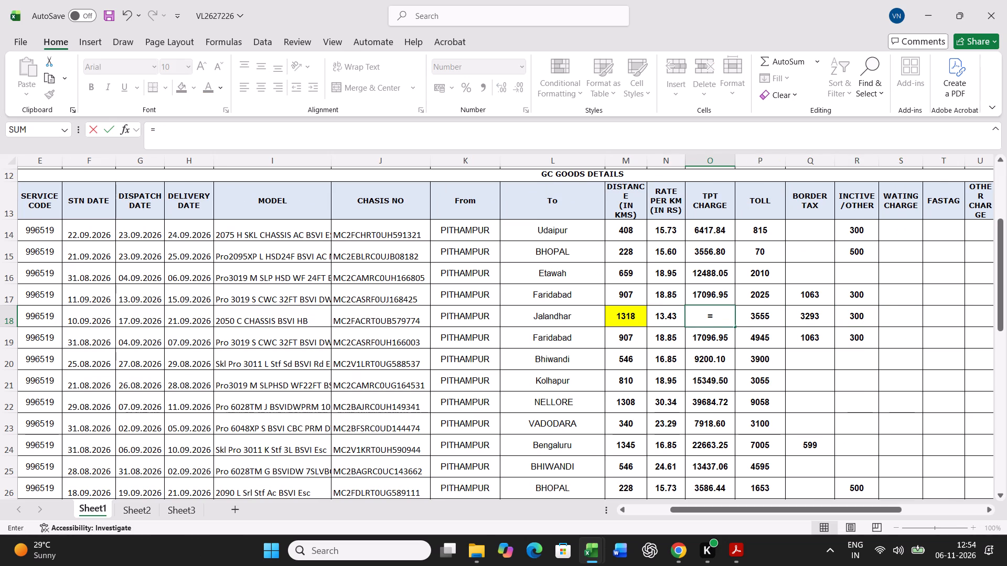
pyautogui.click(616, 319)
pyautogui.press('*')
pyautogui.click(663, 320)
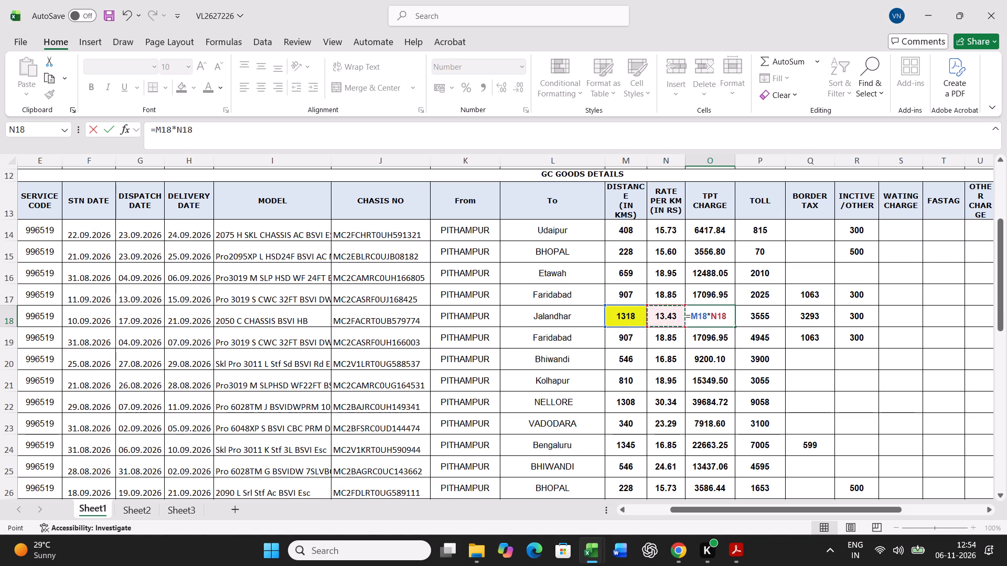
pyautogui.press('Return')
pyautogui.press('Up')
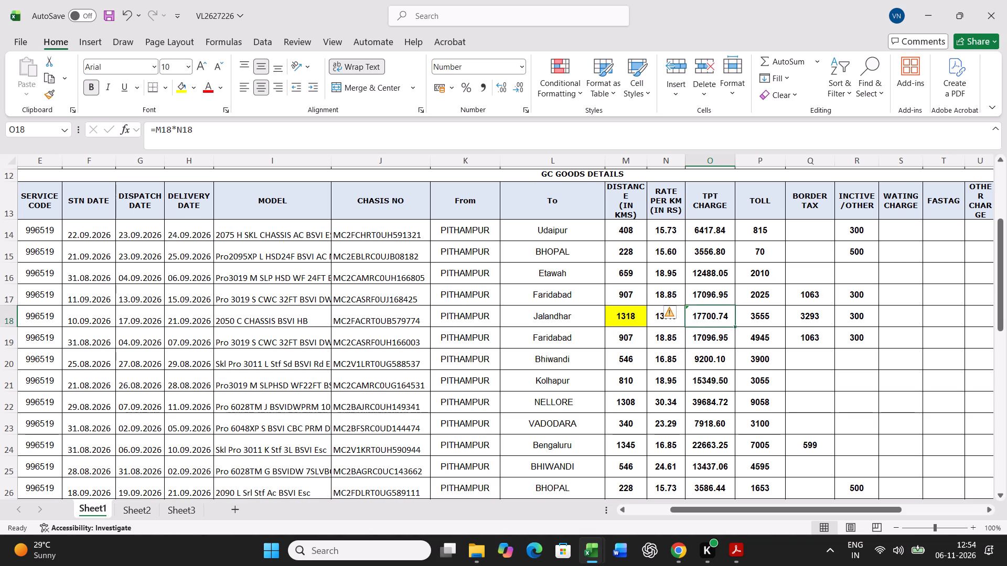
# Calculate the Jalandhar entry's sub total from incentive, border tax, toll and TPT charge with =R18+Q18+P18+O18.
pyautogui.press('Right')
pyautogui.press('Right')
pyautogui.press('Right')
pyautogui.press('Right')
pyautogui.press('Right')
pyautogui.press('Right')
pyautogui.press('Right')
pyautogui.press('Right')
pyautogui.press('Right')
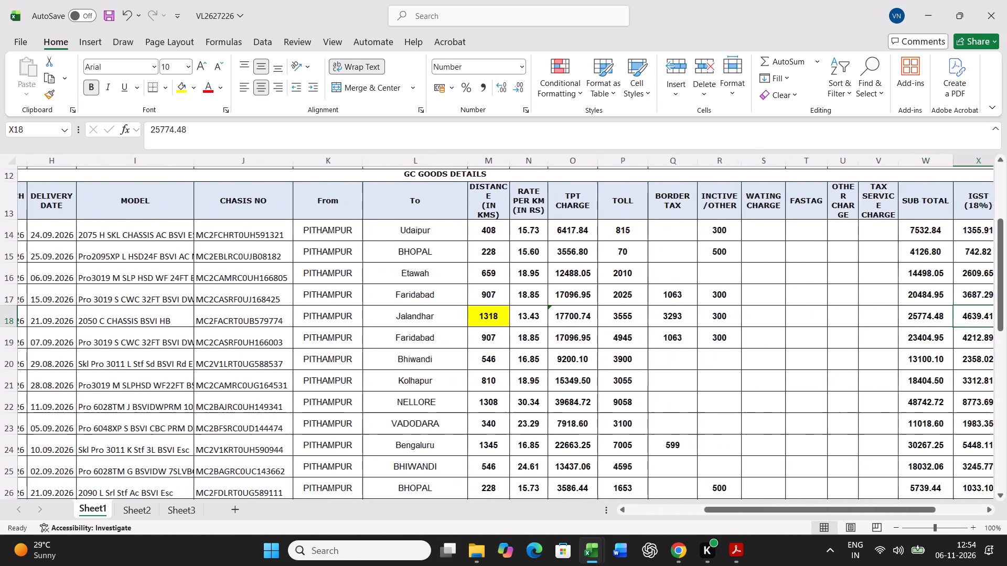
pyautogui.press('Right')
pyautogui.press('Right')
pyautogui.press('Left')
pyautogui.press('Left')
pyautogui.press('Left')
pyautogui.press('=')
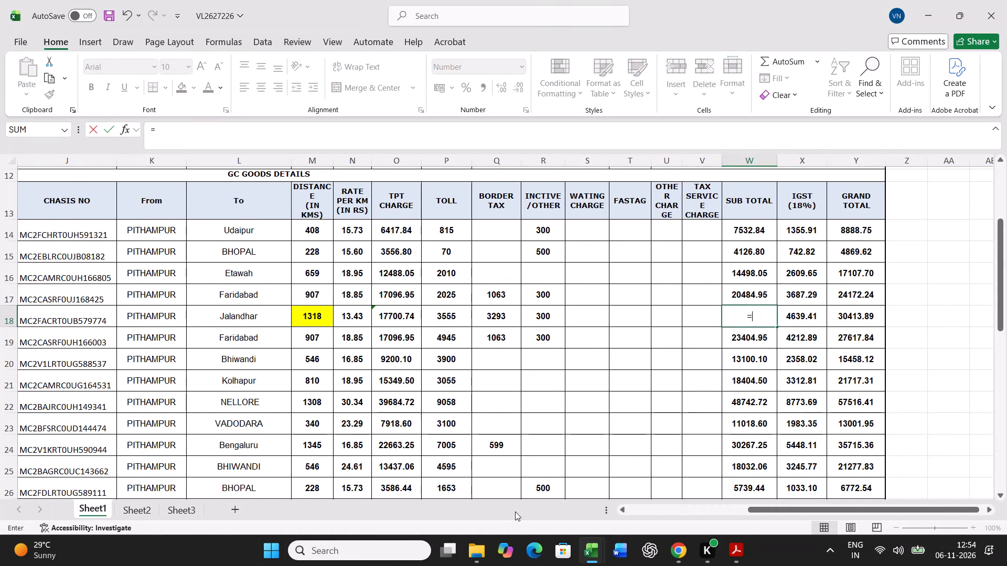
pyautogui.click(537, 321)
pyautogui.press('+')
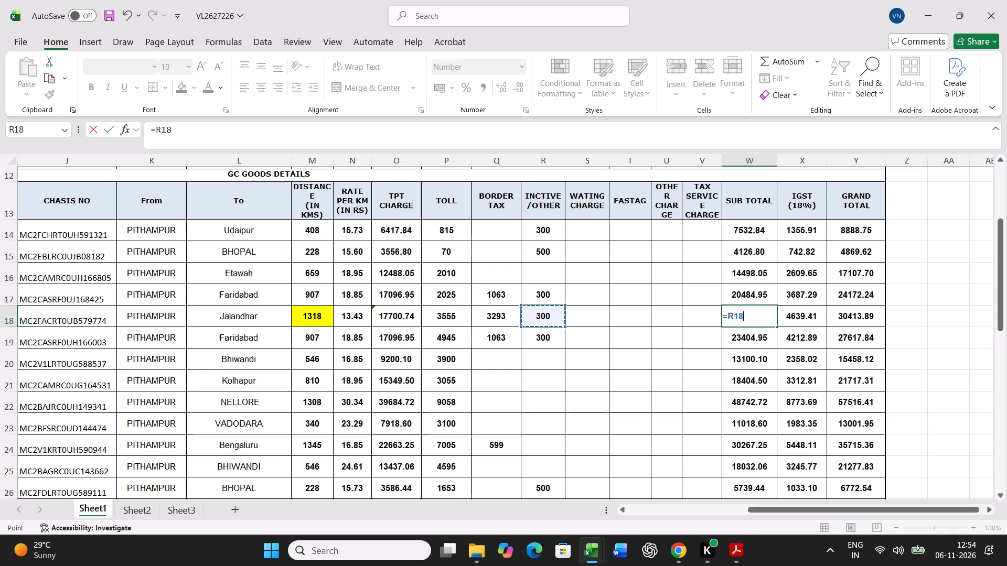
pyautogui.click(497, 312)
pyautogui.press('+')
pyautogui.click(459, 315)
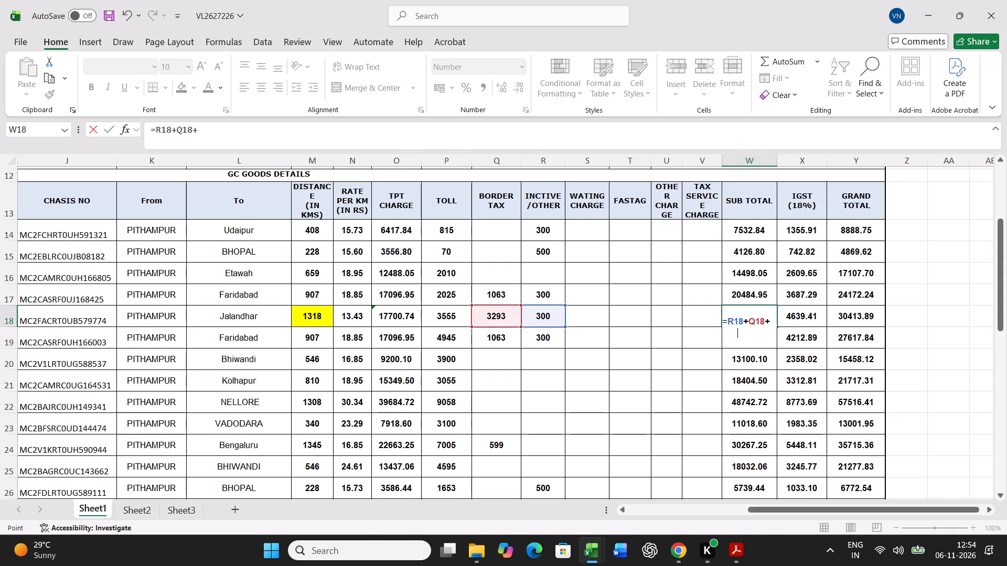
pyautogui.press('+')
pyautogui.click(402, 314)
pyautogui.press('Return')
pyautogui.press('Up')
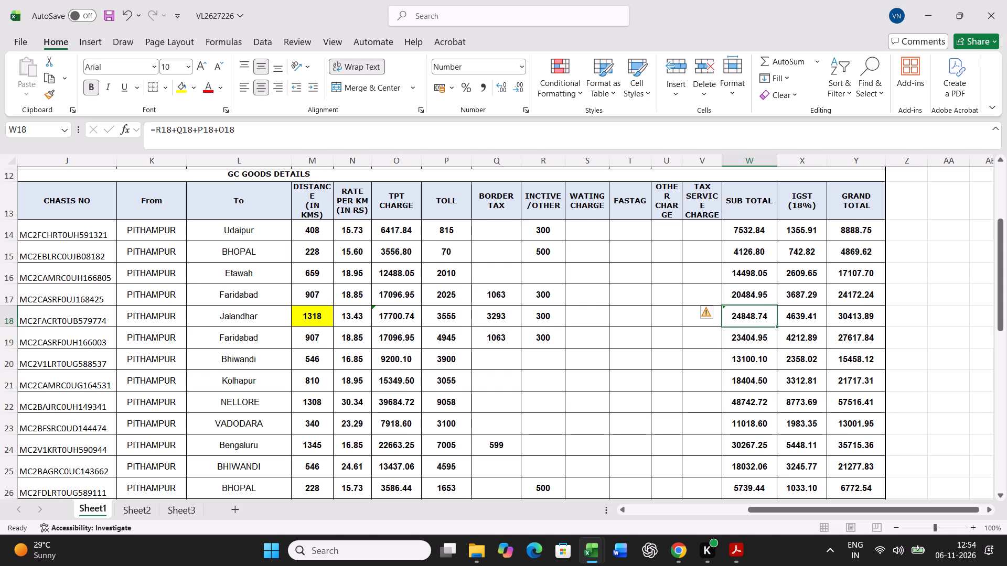
# Calculate the Jalandhar entry's 18% IGST from its sub total with the formula =W18*18/100.
pyautogui.press('Right')
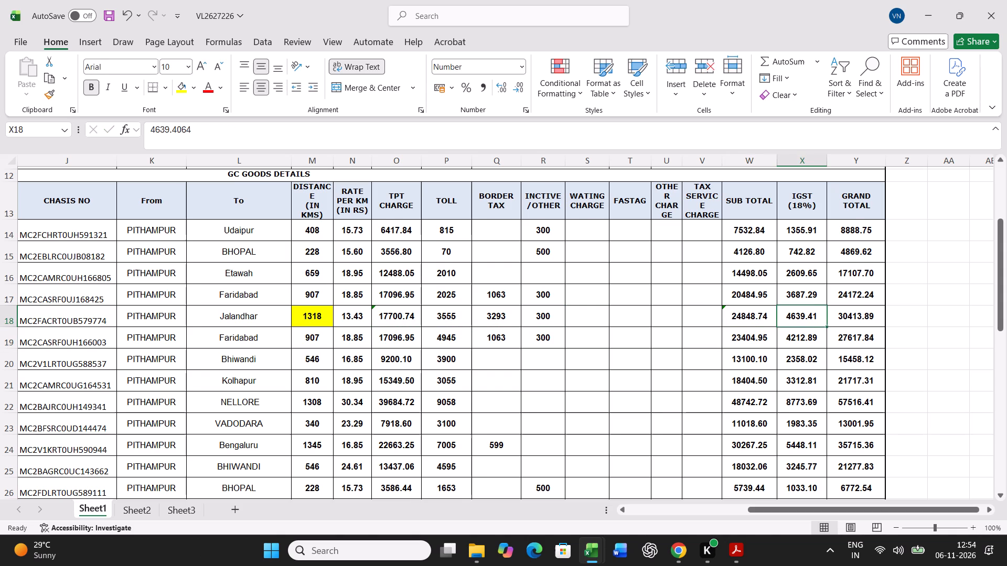
pyautogui.press('=')
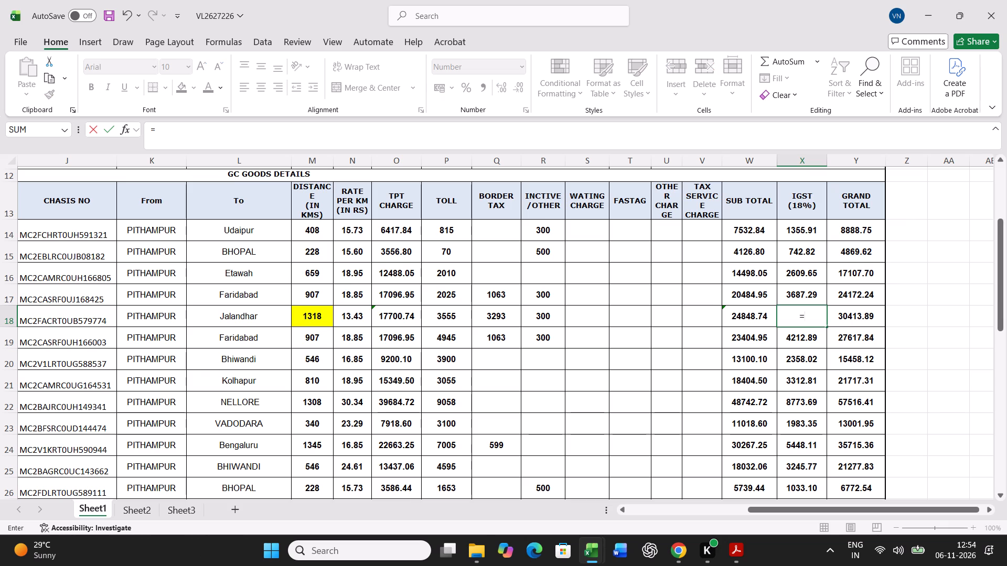
pyautogui.click(766, 314)
pyautogui.press('*')
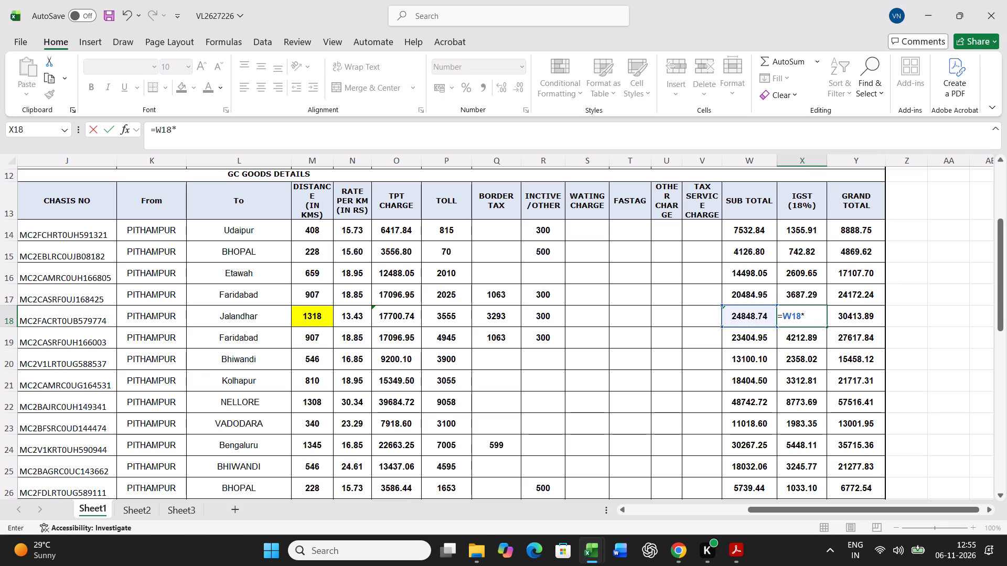
pyautogui.write('18/100')
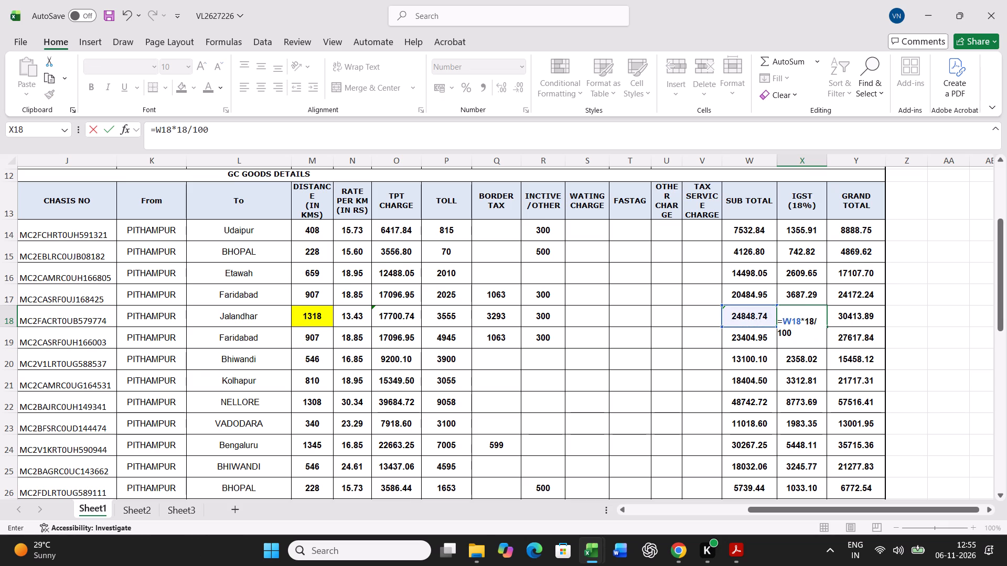
pyautogui.press('Return')
pyautogui.press('Up')
# Calculate the Jalandhar entry's grand total by adding its sub total W18 and its IGST X18.
pyautogui.press('Right')
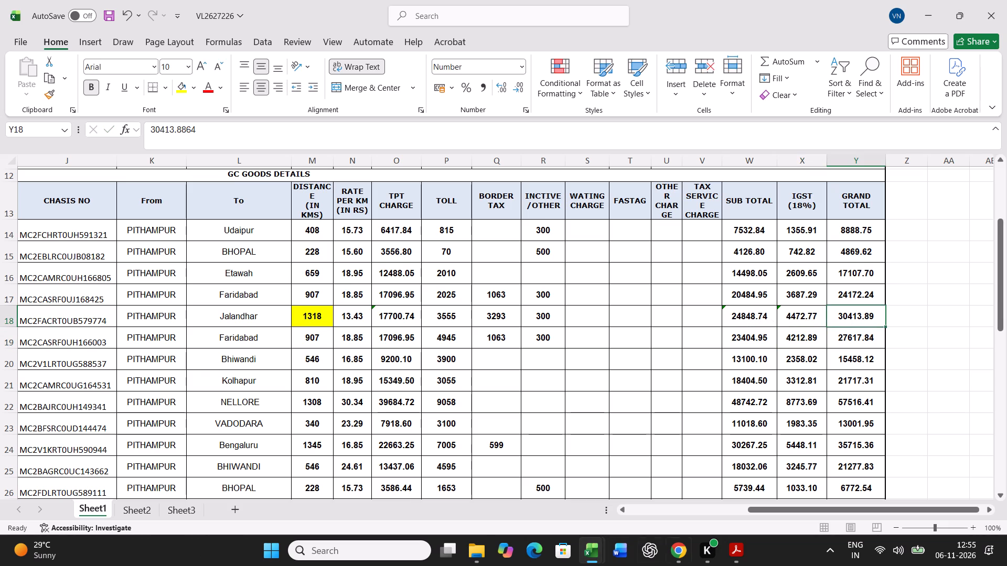
pyautogui.press('=')
pyautogui.click(745, 313)
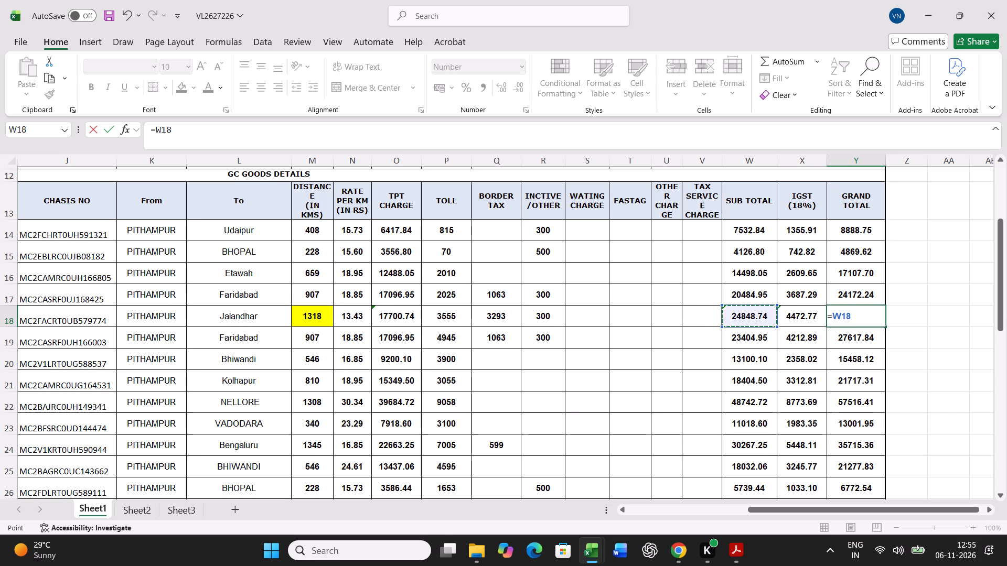
pyautogui.press('+')
pyautogui.click(793, 318)
pyautogui.press('Return')
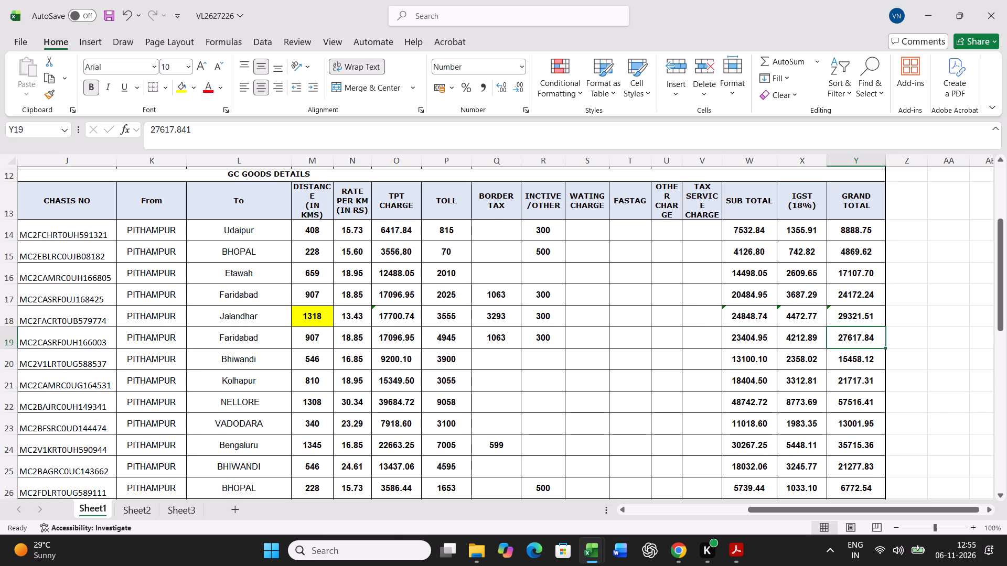
# Remove the yellow highlight from the Jalandhar entry's distance cell.
pyautogui.click(322, 319)
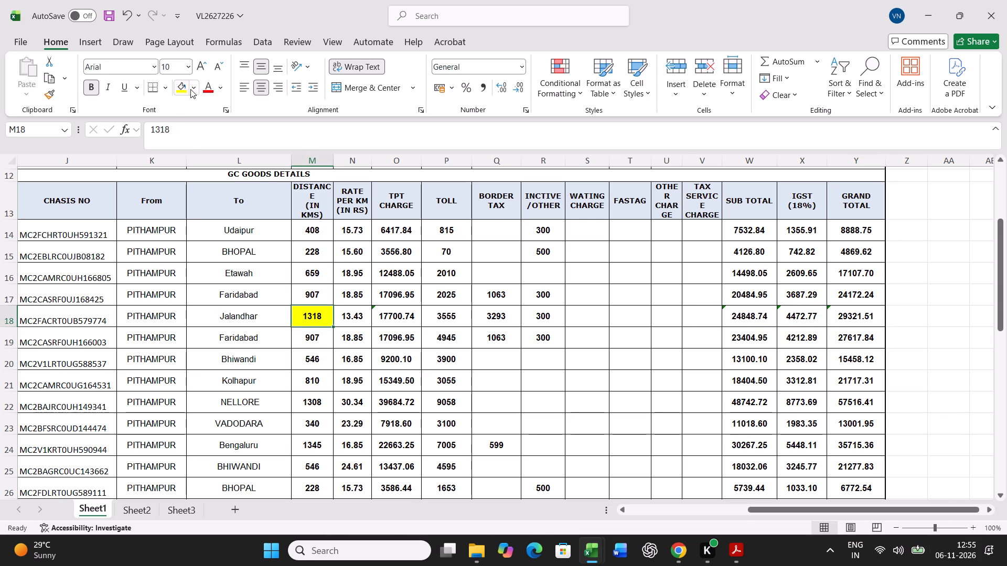
pyautogui.click(192, 89)
pyautogui.click(186, 150)
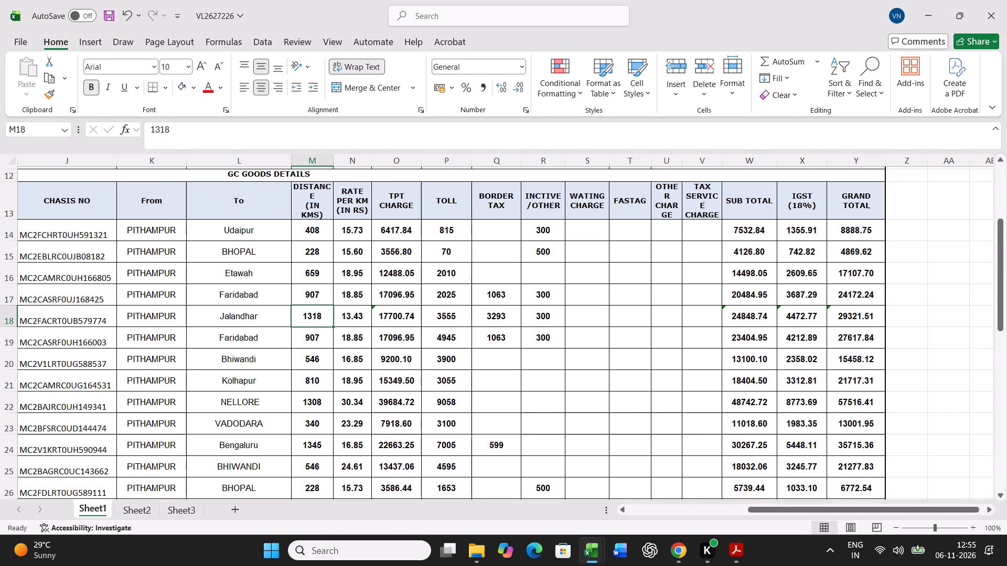
# Select the whole freight bill from the vendor code heading through the declaration note, save the workbook, and print only that selection.
pyautogui.press('Left')
pyautogui.press('Right')
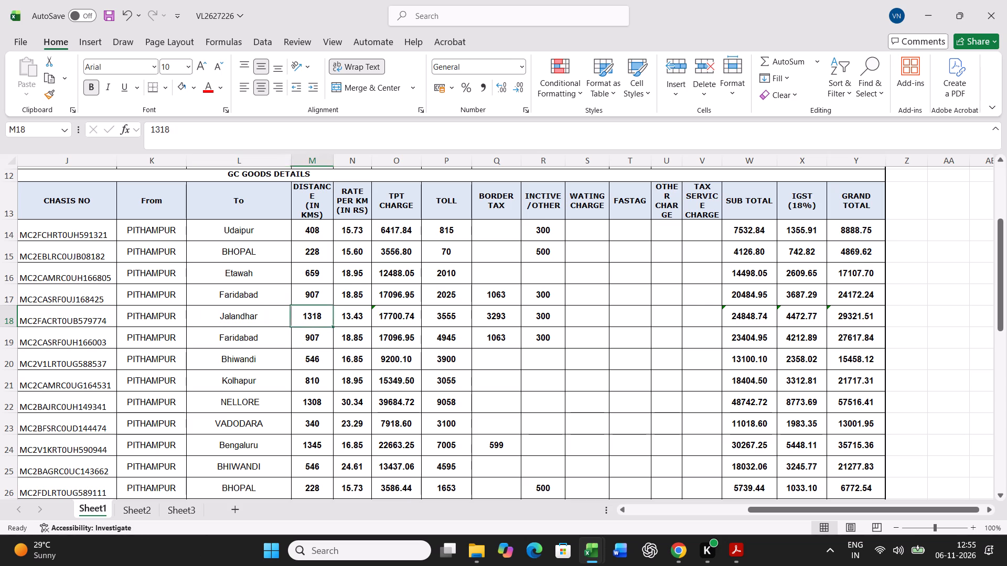
pyautogui.press('Right')
pyautogui.press('Right')
pyautogui.press('Right')
pyautogui.press('Right')
pyautogui.press('Right')
pyautogui.press('Left')
pyautogui.press('Left')
pyautogui.press('Left')
pyautogui.press('Left')
pyautogui.press('Left')
pyautogui.press('Left')
pyautogui.press('Left')
pyautogui.press('Left')
pyautogui.press('Left')
pyautogui.press('Left')
pyautogui.press('Left')
pyautogui.press('Left')
pyautogui.press('Left')
pyautogui.press('Left')
pyautogui.press('Left')
pyautogui.press('Left')
pyautogui.press('Left')
pyautogui.press('Left')
pyautogui.press('Left')
pyautogui.press('Left')
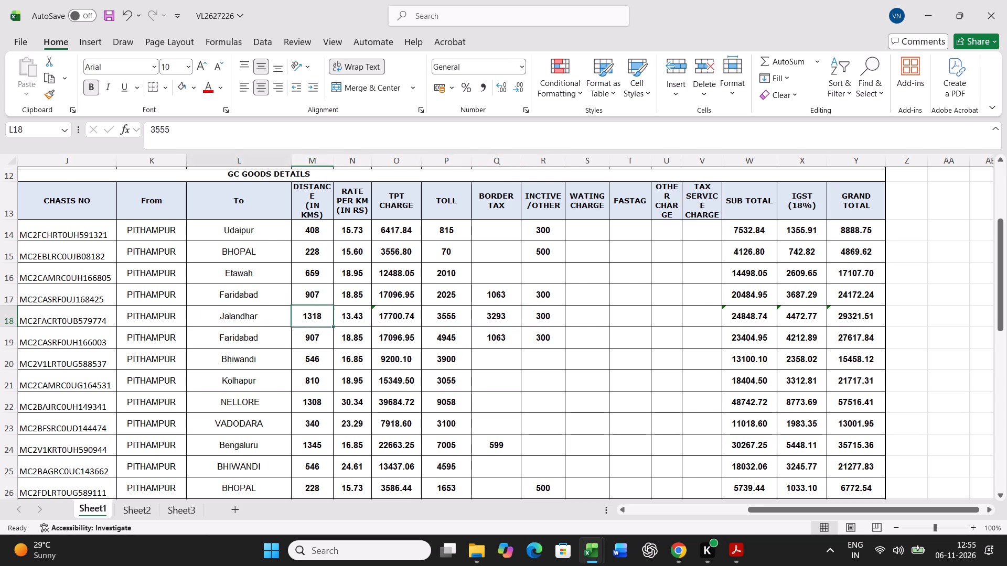
pyautogui.scroll(5, 333, 392)
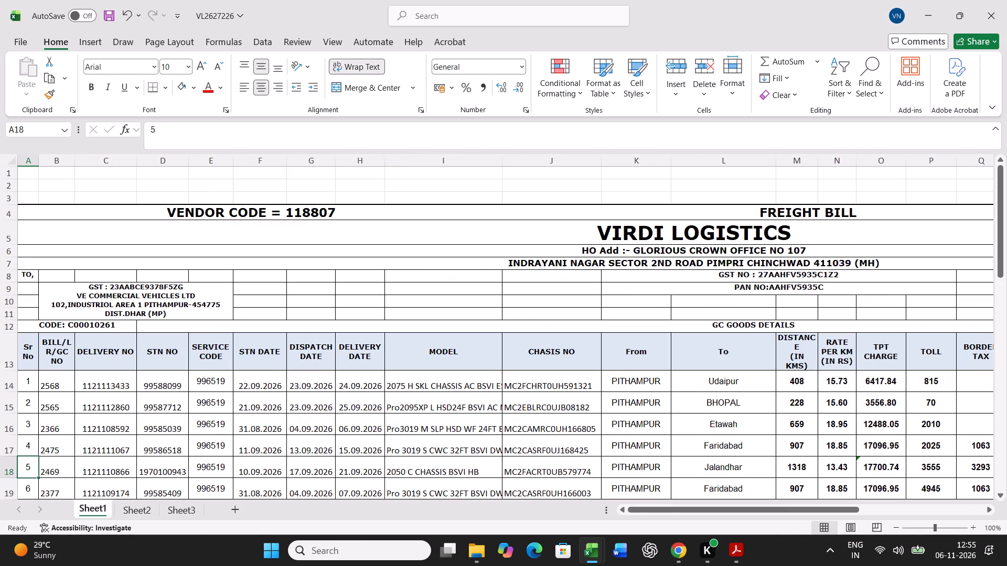
pyautogui.moveTo(83, 212); pyautogui.dragTo(88, 556)
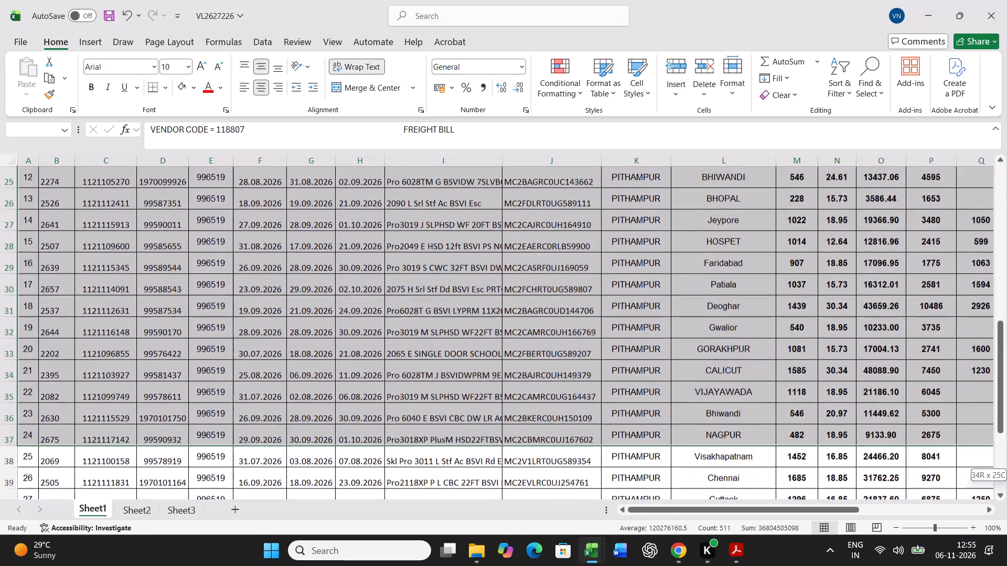
pyautogui.moveTo(88, 556); pyautogui.dragTo(135, 468)
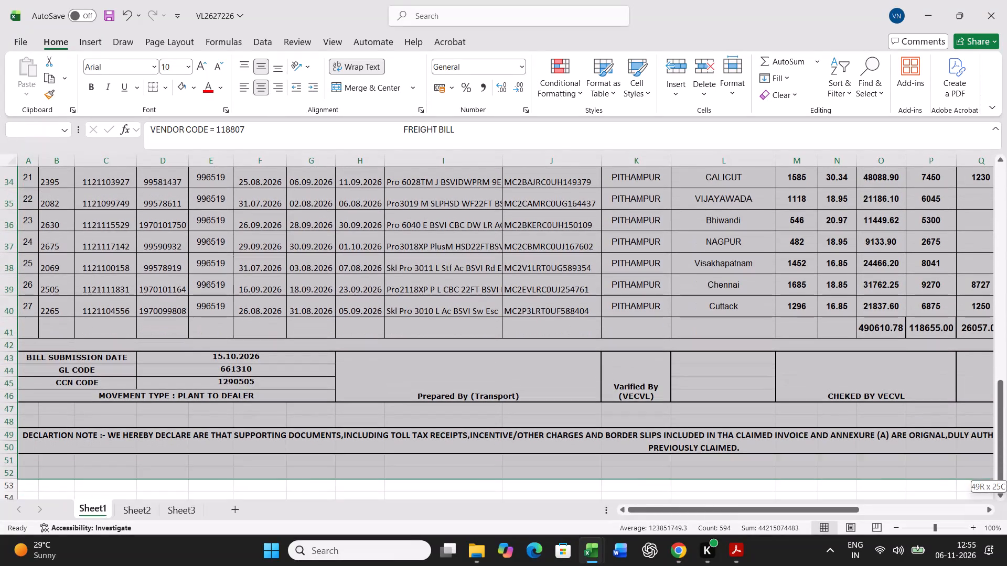
pyautogui.moveTo(135, 468); pyautogui.dragTo(140, 453)
pyautogui.scroll(18, 535, 333)
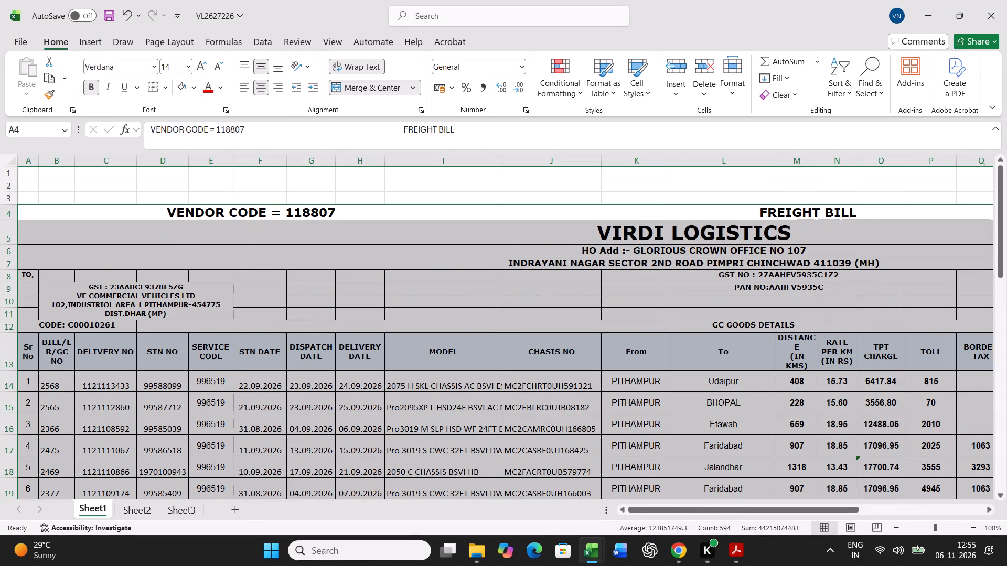
pyautogui.scroll(5, 535, 332)
pyautogui.hotkey('ctrl', 's')
pyautogui.hotkey('ctrl', 'p')
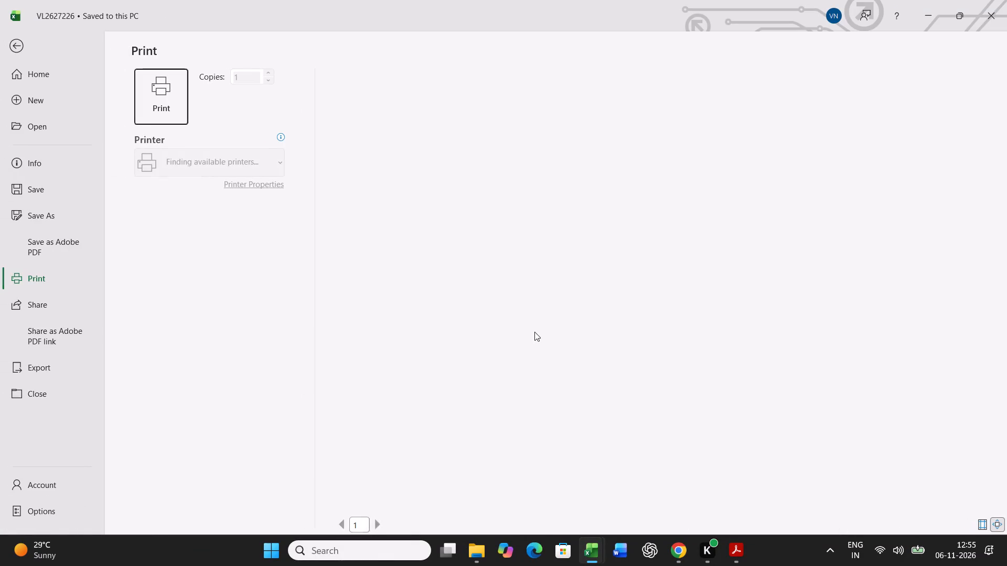
pyautogui.click(201, 232)
pyautogui.click(200, 321)
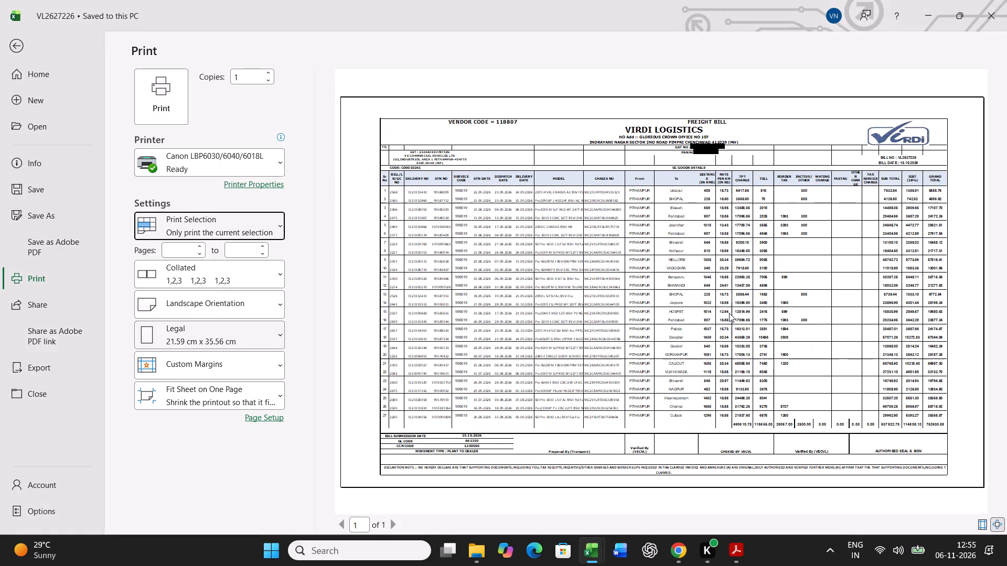
pyautogui.scroll(-4, 729, 313)
pyautogui.scroll(3, 729, 313)
pyautogui.scroll(-4, 729, 313)
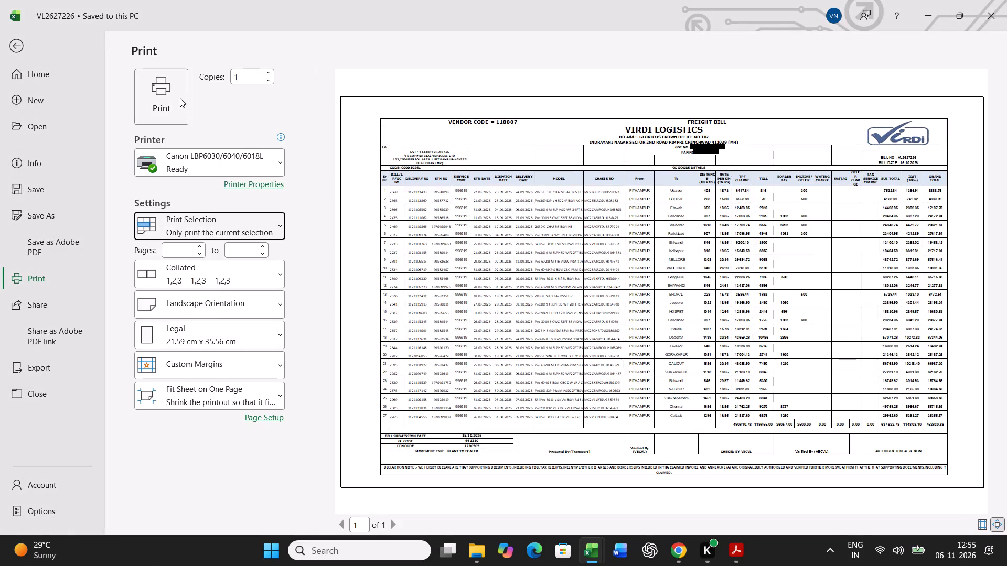
pyautogui.click(180, 98)
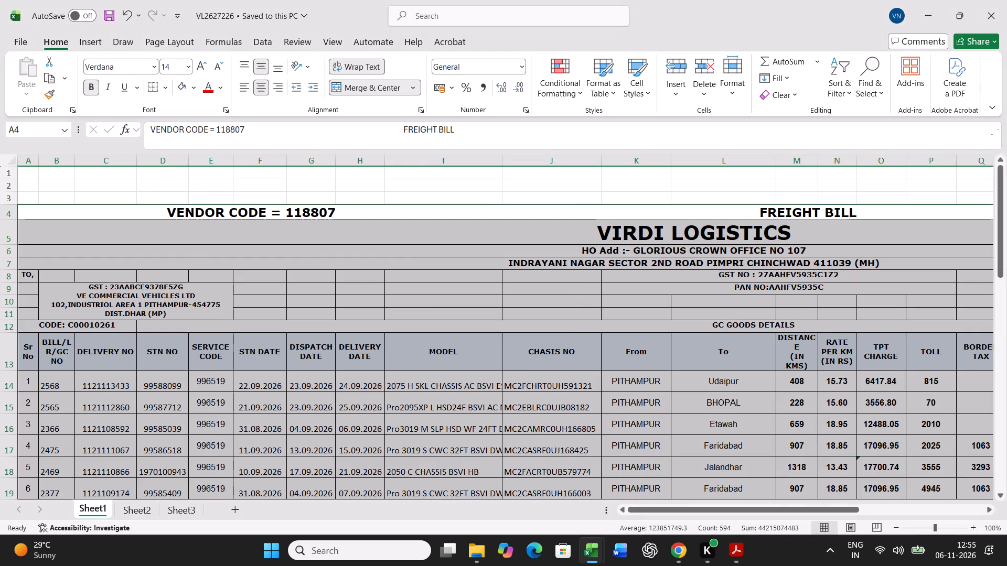
# Close the VL2627226 freight bill workbook.
pyautogui.click(1003, 2)
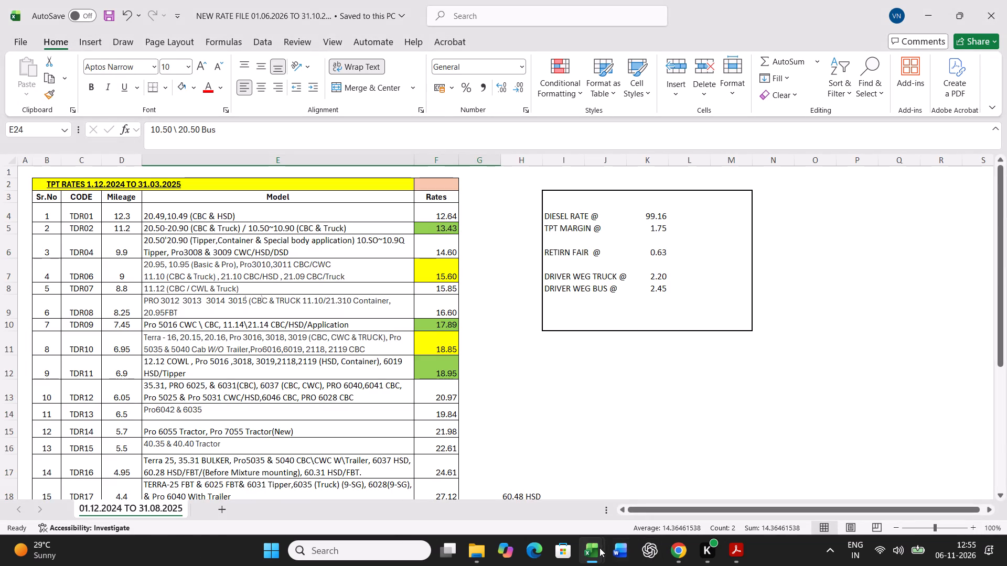
# Bring up freight bill VL2627237 and view the other open workbooks to choose the bill to continue with.
pyautogui.click(598, 547)
pyautogui.click(622, 494)
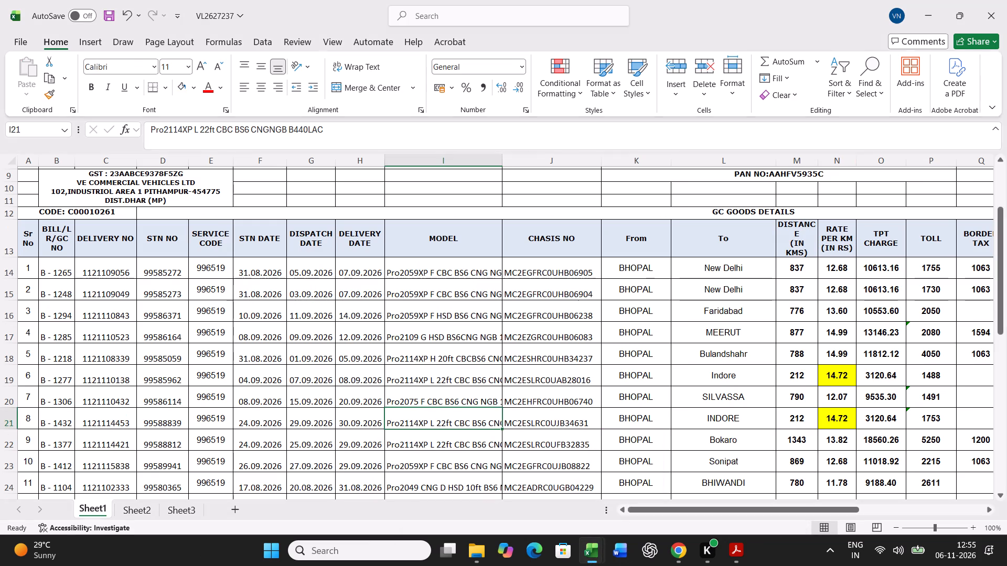
pyautogui.click(586, 554)
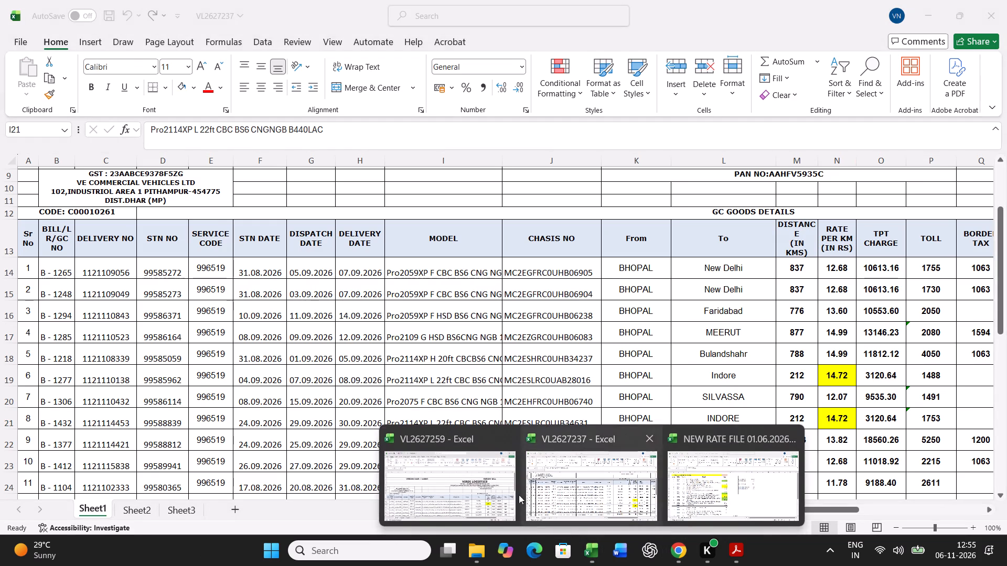
# Switch to the VL2627259 freight bill workbook.
pyautogui.click(505, 489)
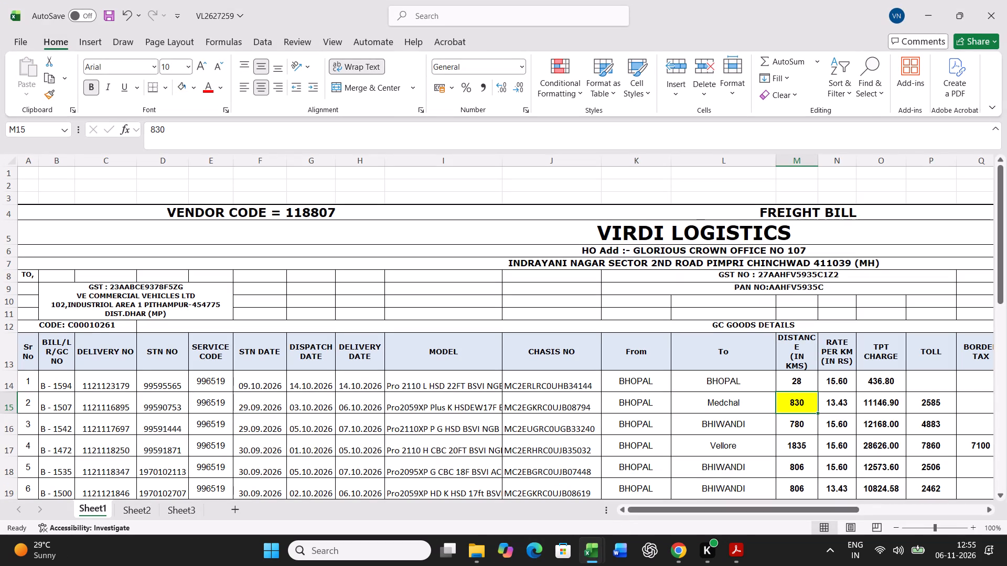
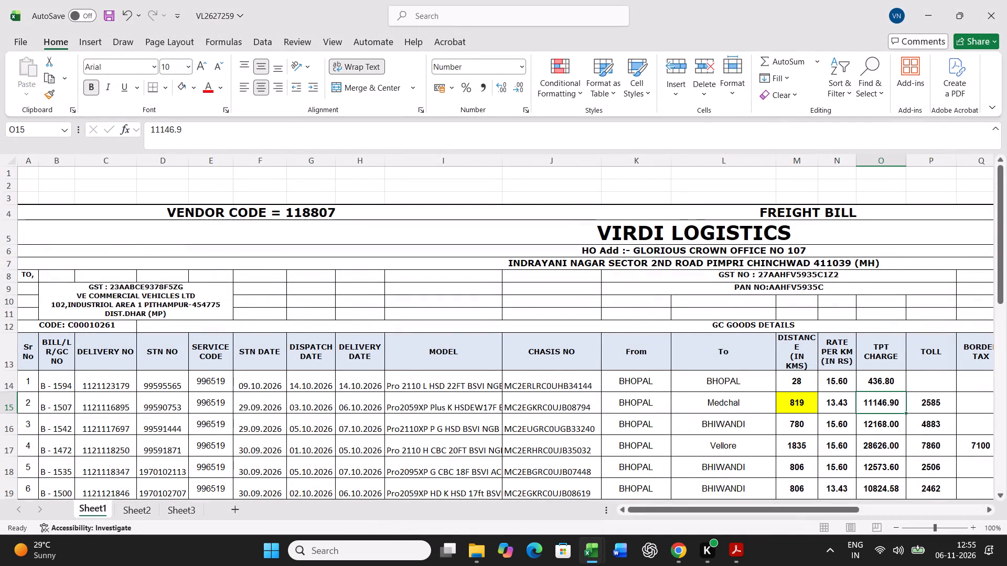
# Recalculate the Medchal entry's transport charge with a formula multiplying its distance by its rate per km, =M15*N15.
pyautogui.press('=')
pyautogui.click(791, 405)
pyautogui.press('*')
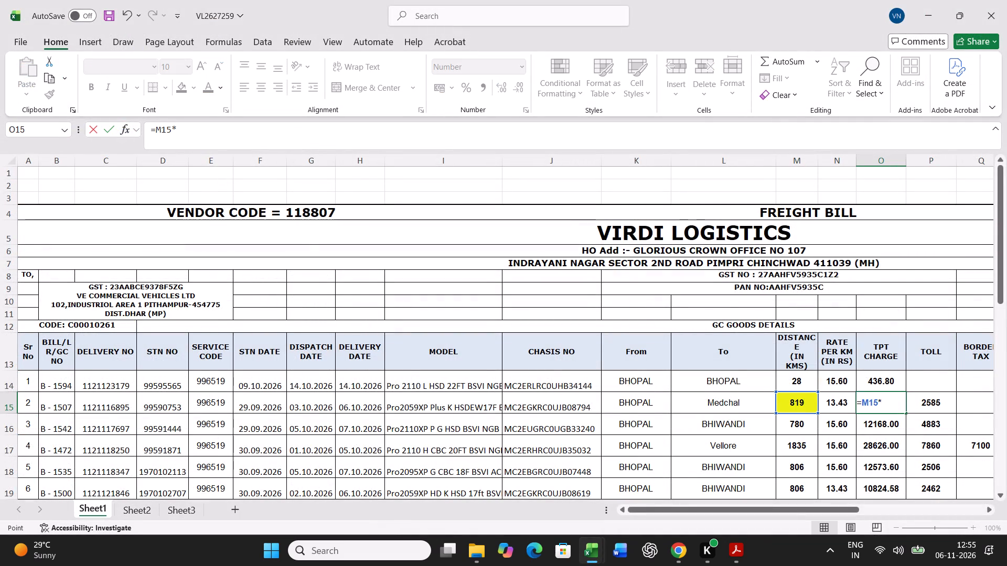
pyautogui.click(833, 407)
pyautogui.press('Return')
# Go along the Medchal entry's row to its totals and select its sub total cell.
pyautogui.press('Up')
pyautogui.press('Right')
pyautogui.press('Right')
pyautogui.press('Right')
pyautogui.press('Right')
pyautogui.press('Right')
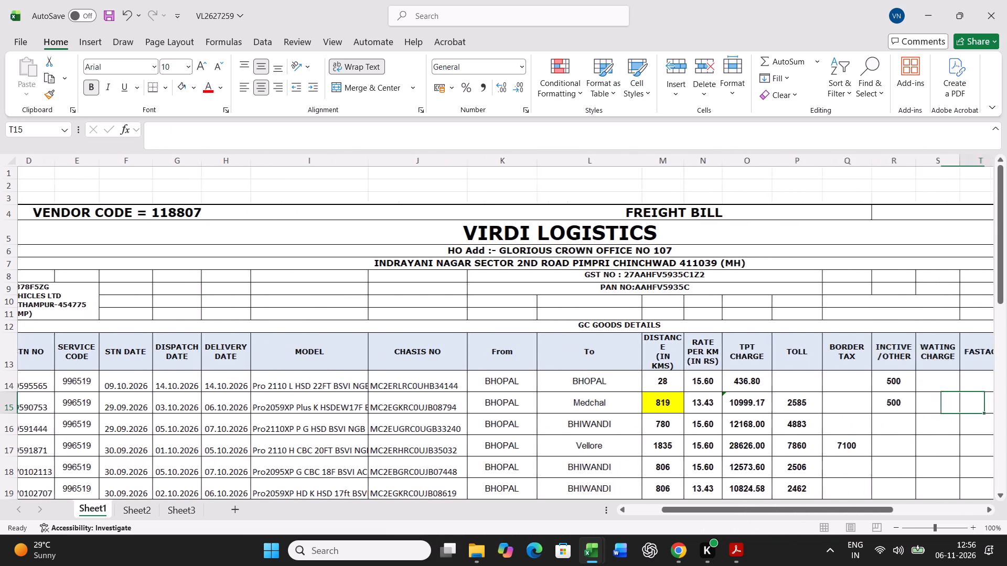
pyautogui.press('Right')
pyautogui.press('Right')
pyautogui.press('Right')
pyautogui.press('Right')
pyautogui.press('Right')
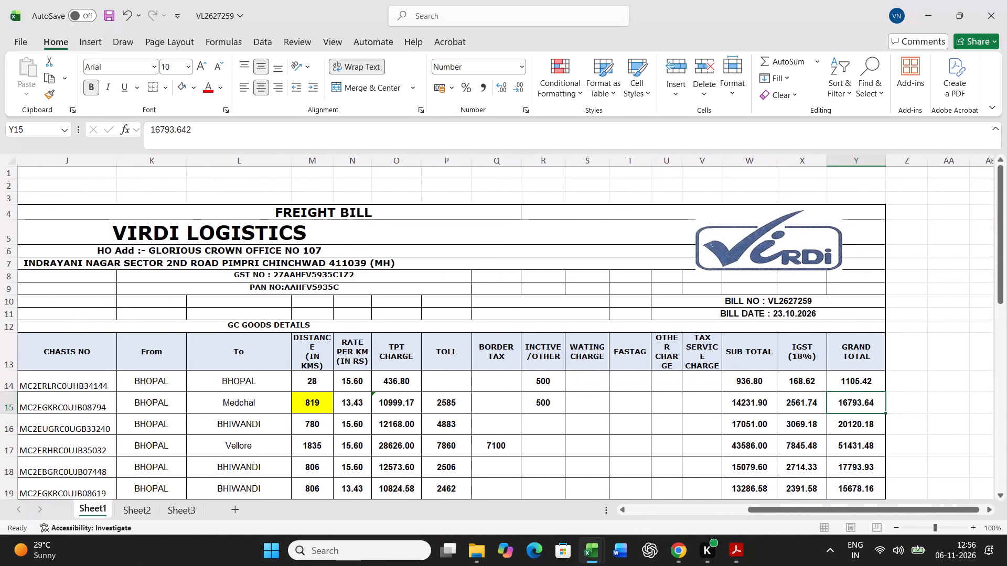
pyautogui.press('Left')
pyautogui.press('Left')
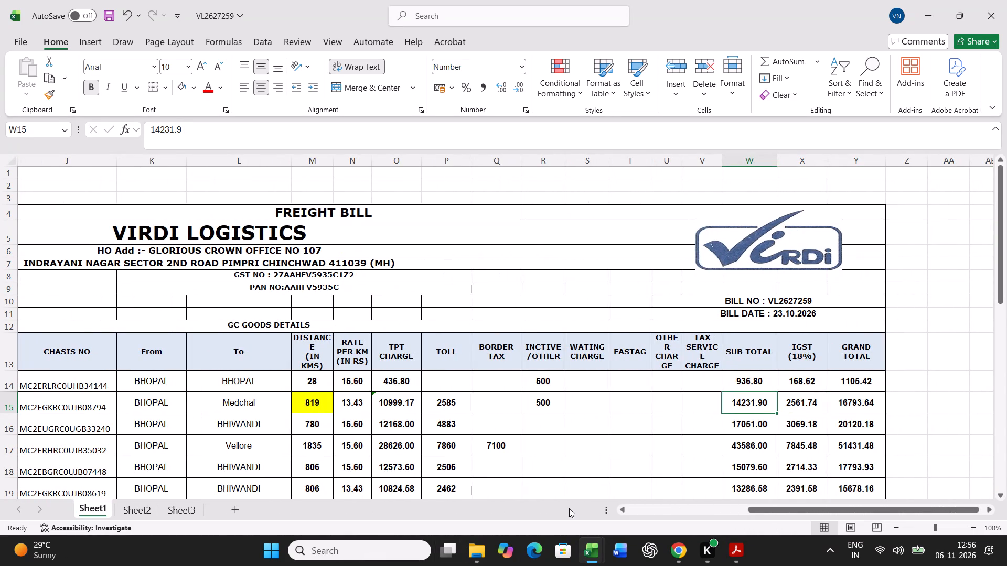
# Recalculate the Medchal entry's sub total in W15 as the sum of its incentive, toll and transport charge, =R15+P15+O15.
pyautogui.press('=')
pyautogui.click(547, 405)
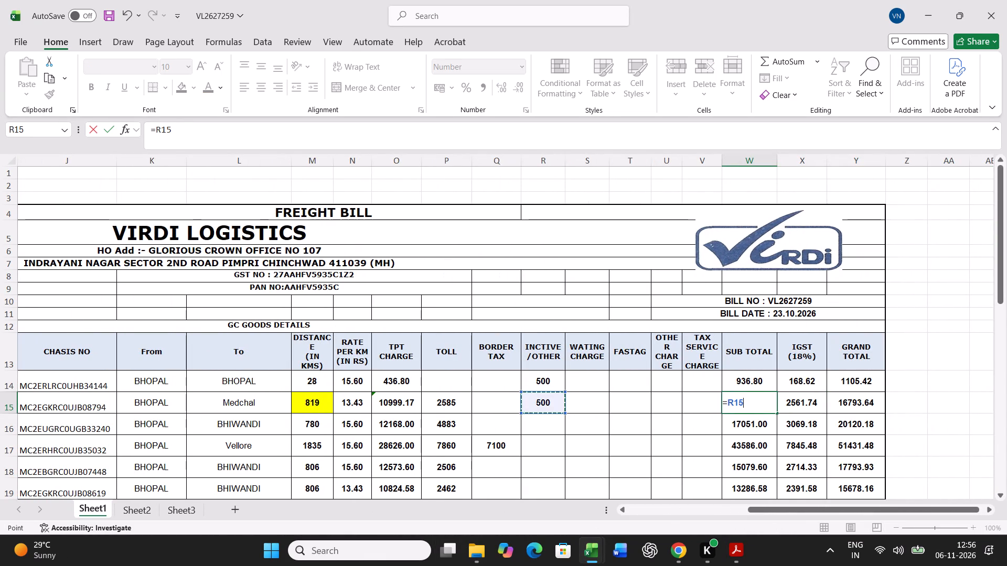
pyautogui.press('+')
pyautogui.click(445, 407)
pyautogui.press('+')
pyautogui.click(390, 407)
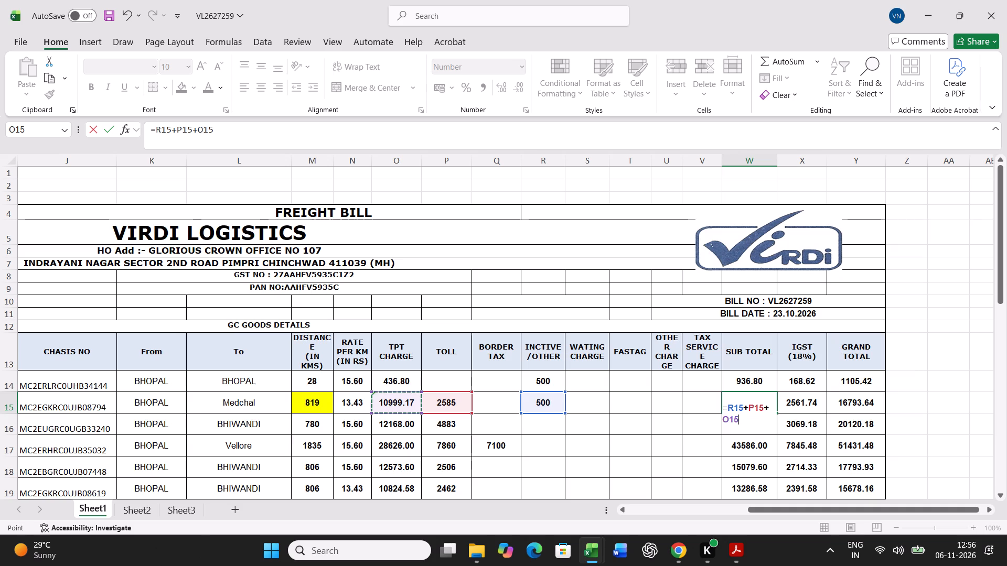
pyautogui.press('Return')
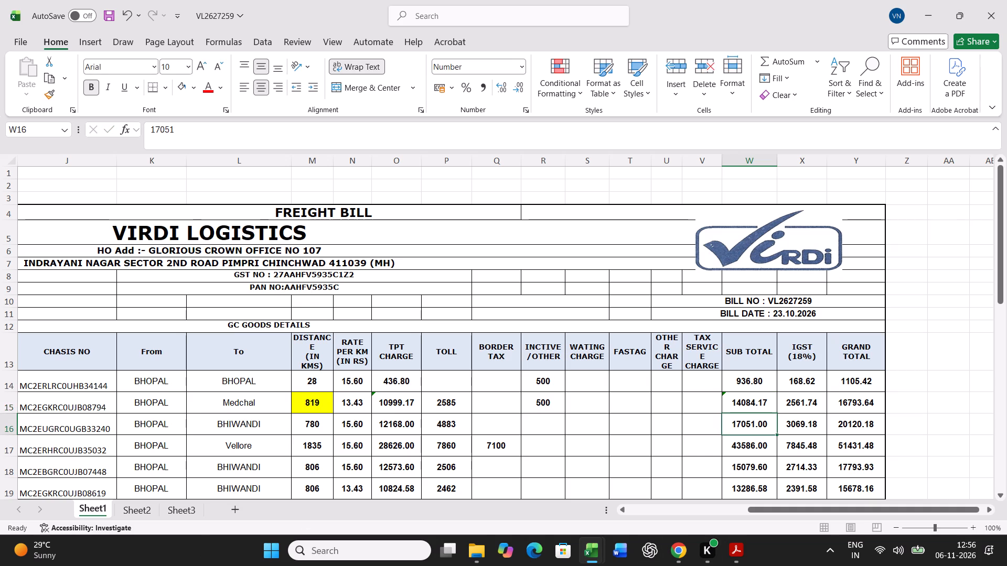
# Recalculate the Medchal entry's IGST in X15 as 18% of its sub total, using W15*18/100.
pyautogui.click(799, 394)
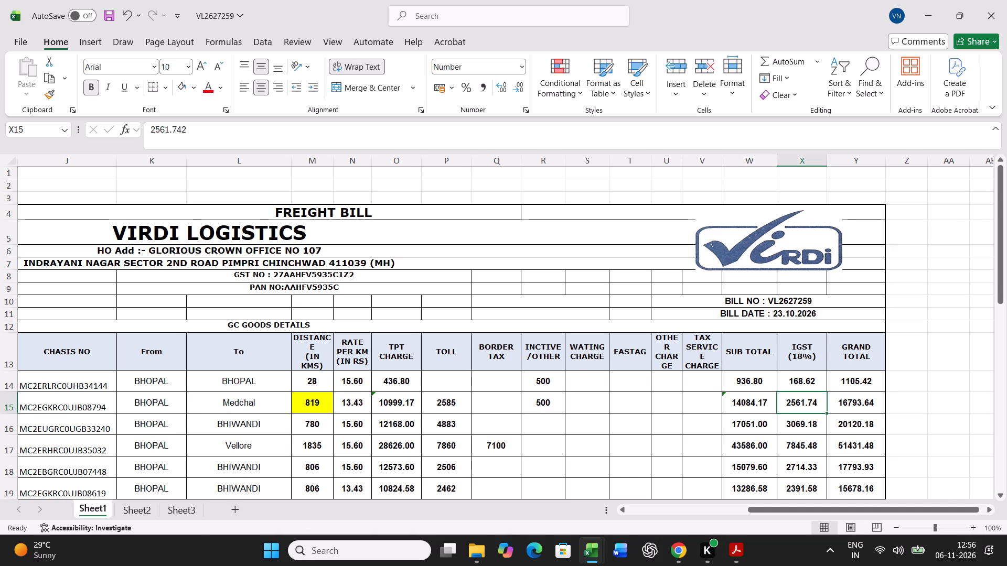
pyautogui.press('=')
pyautogui.click(741, 403)
pyautogui.write('*18/100')
pyautogui.press('Return')
# Recalculate the Medchal entry's grand total in Y15 as its sub total plus IGST, =W15+X15.
pyautogui.press('Up')
pyautogui.press('Right')
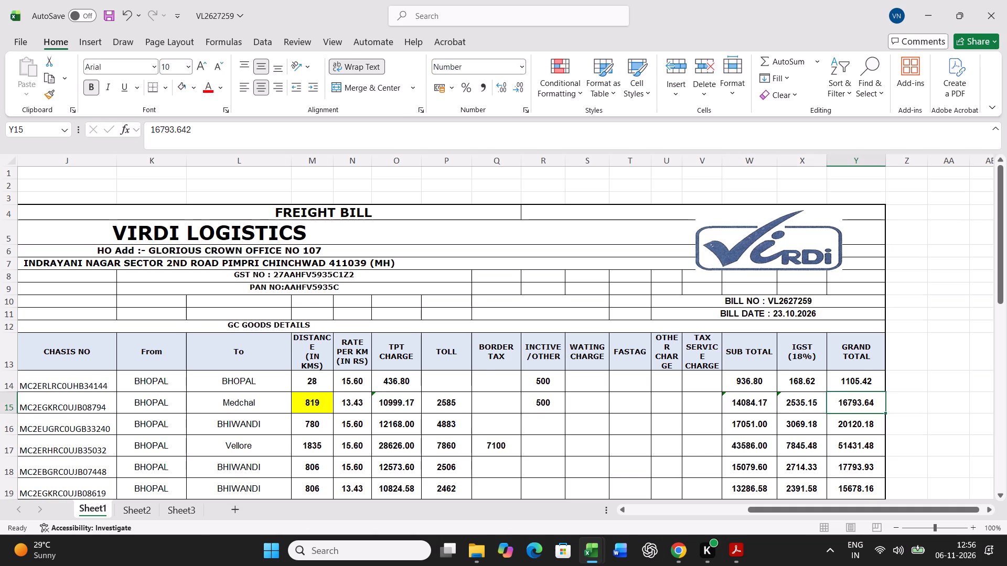
pyautogui.press('=')
pyautogui.click(754, 399)
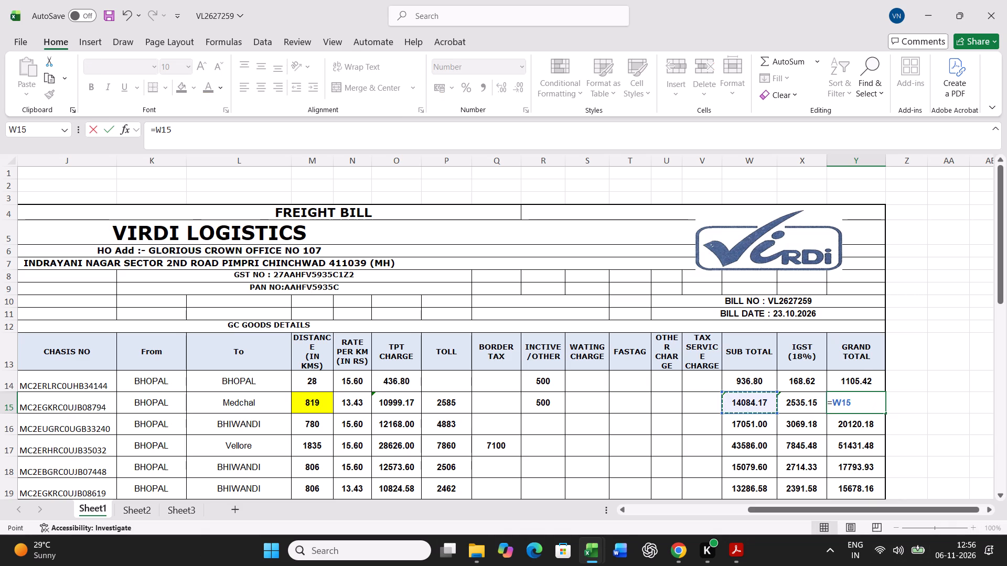
pyautogui.press('+')
pyautogui.click(807, 403)
pyautogui.press('Return')
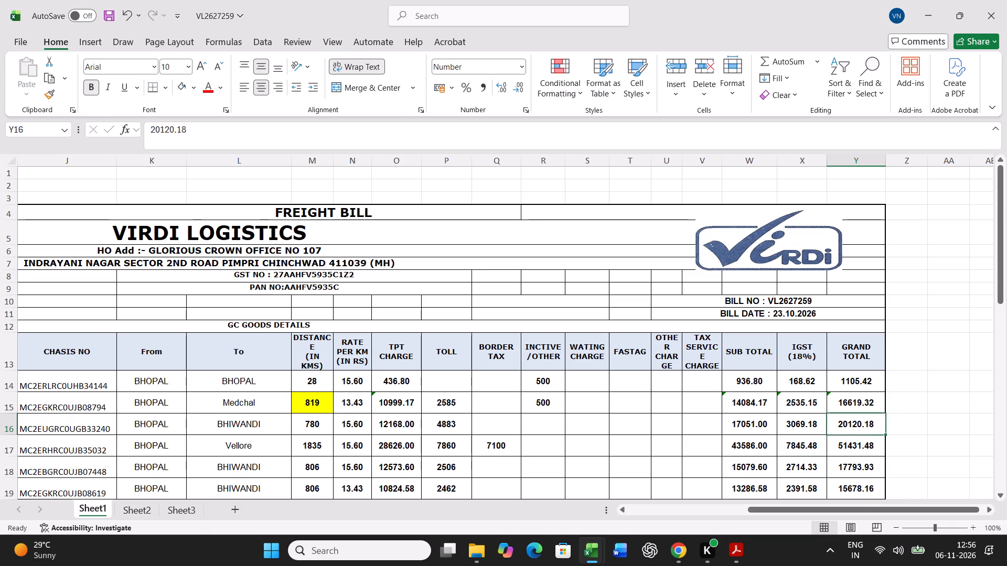
# Remove the yellow highlight from the Medchal entry's distance cell.
pyautogui.click(315, 401)
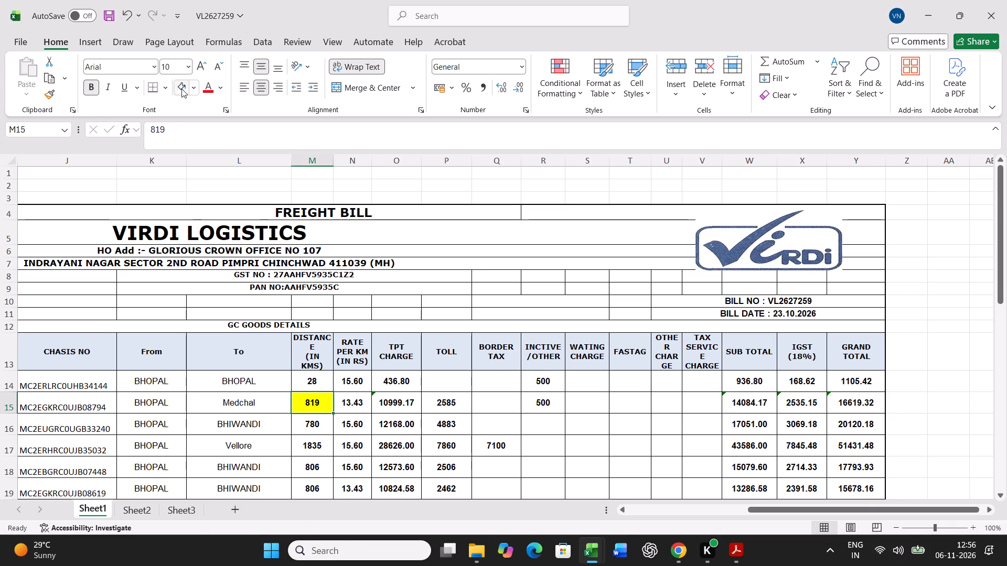
pyautogui.click(181, 89)
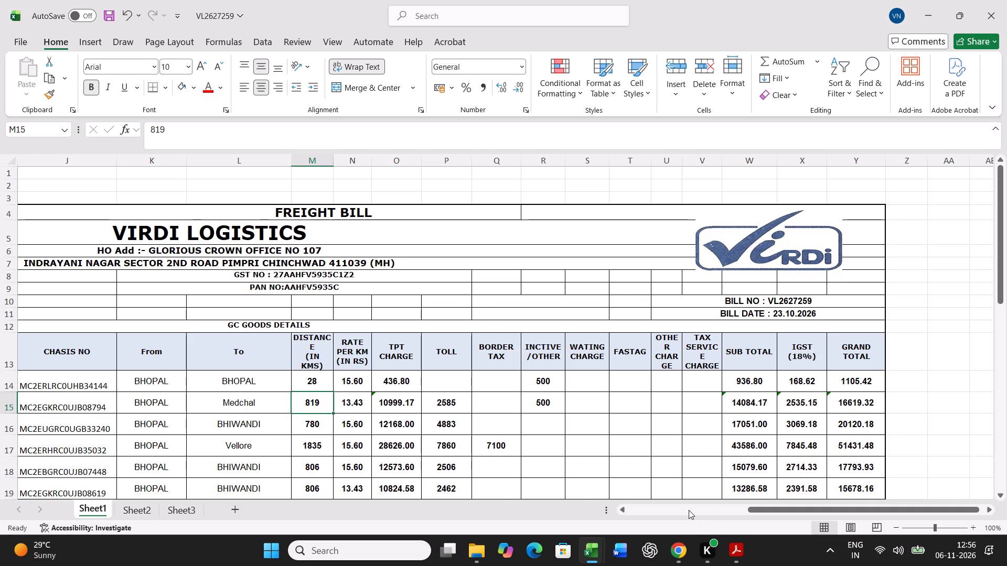
# Select the whole freight bill from the vendor code heading through the declaration note, save the workbook, and print only that selection.
pyautogui.click(689, 510)
pyautogui.scroll(4, 304, 363)
pyautogui.moveTo(70, 213); pyautogui.dragTo(48, 565)
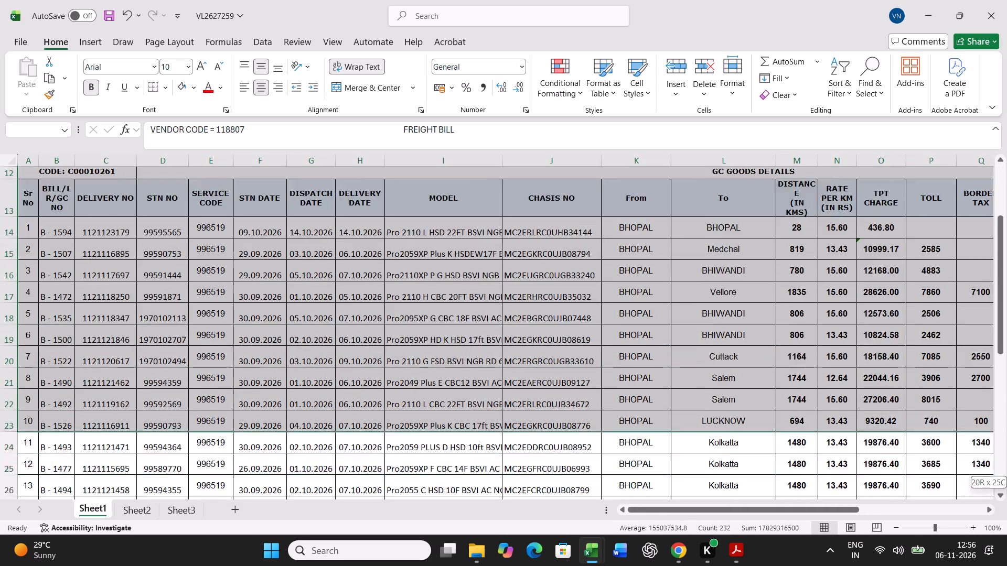
pyautogui.moveTo(48, 565); pyautogui.dragTo(56, 565)
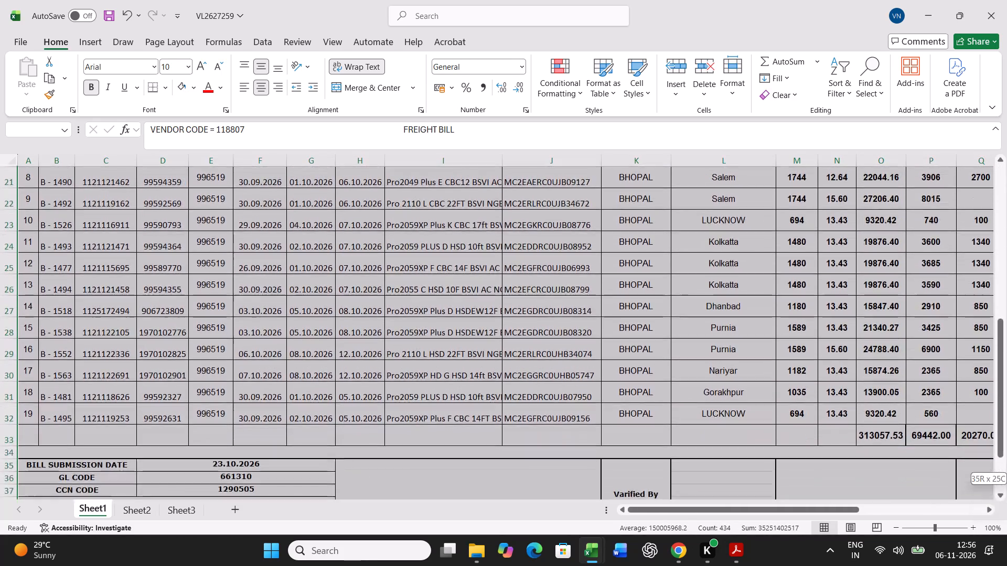
pyautogui.moveTo(56, 565); pyautogui.dragTo(123, 321)
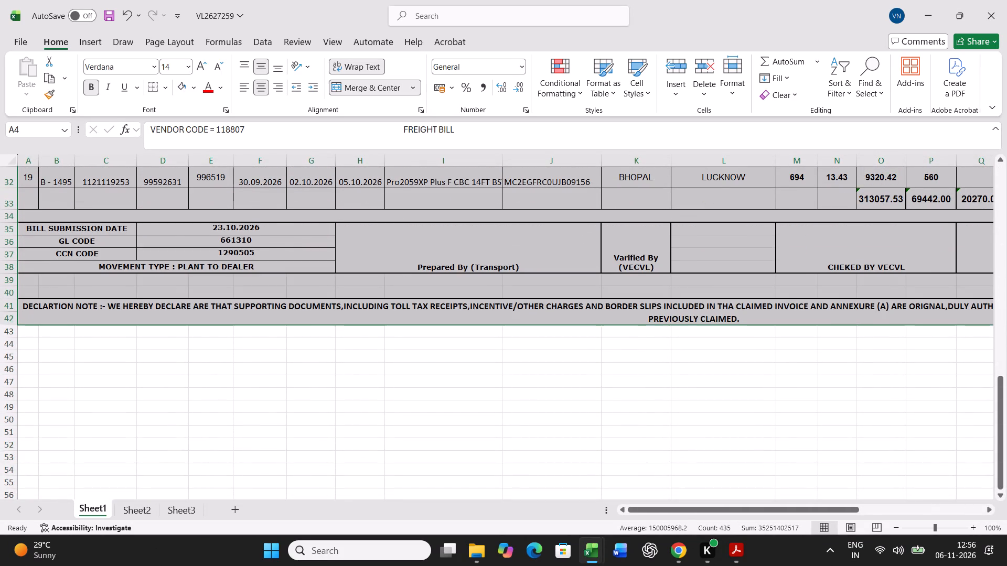
pyautogui.scroll(20, 422, 369)
pyautogui.scroll(4, 422, 369)
pyautogui.hotkey('ctrl', 's')
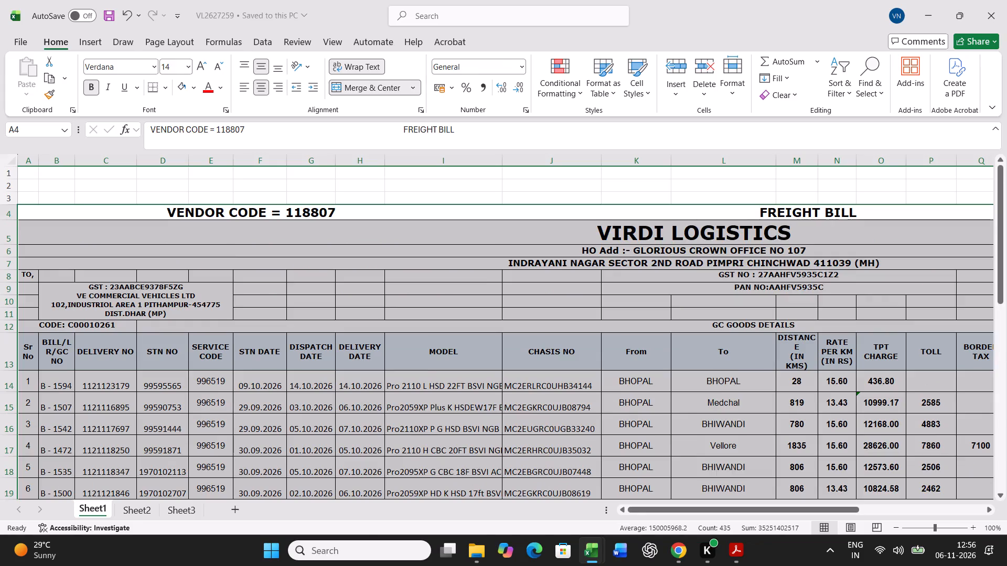
pyautogui.hotkey('ctrl', 'p')
pyautogui.click(207, 214)
pyautogui.click(199, 314)
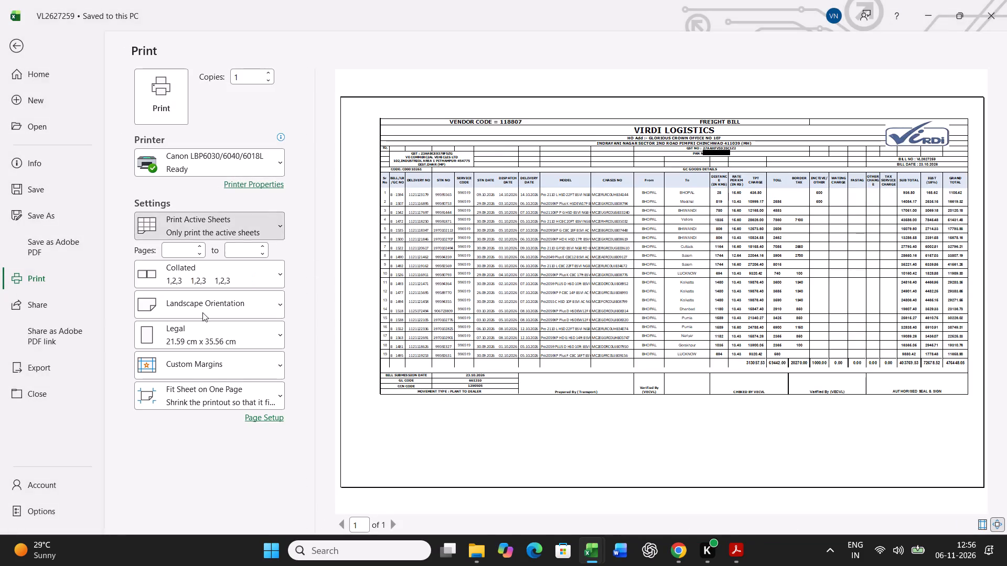
pyautogui.scroll(-5, 928, 334)
pyautogui.scroll(3, 922, 336)
pyautogui.scroll(-3, 811, 297)
pyautogui.click(159, 93)
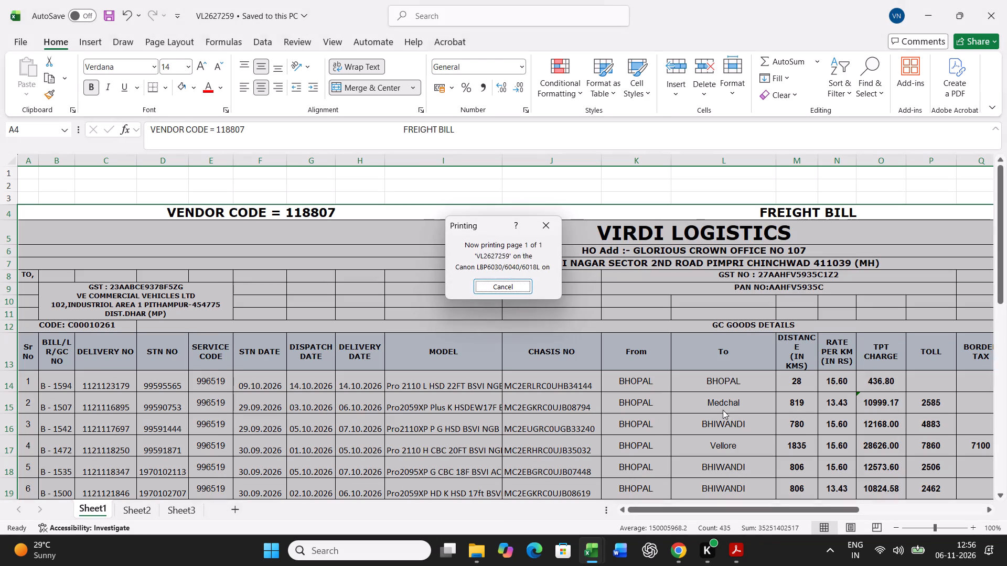
pyautogui.click(1001, 3)
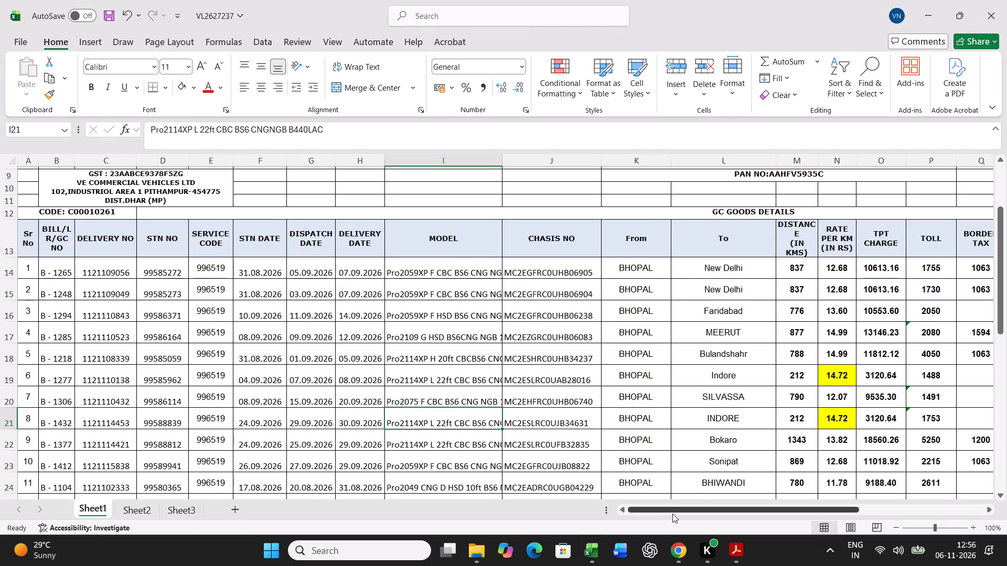
# View the charge, sub total and IGST columns of freight bill VL2627237.
pyautogui.moveTo(672, 514); pyautogui.dragTo(750, 499)
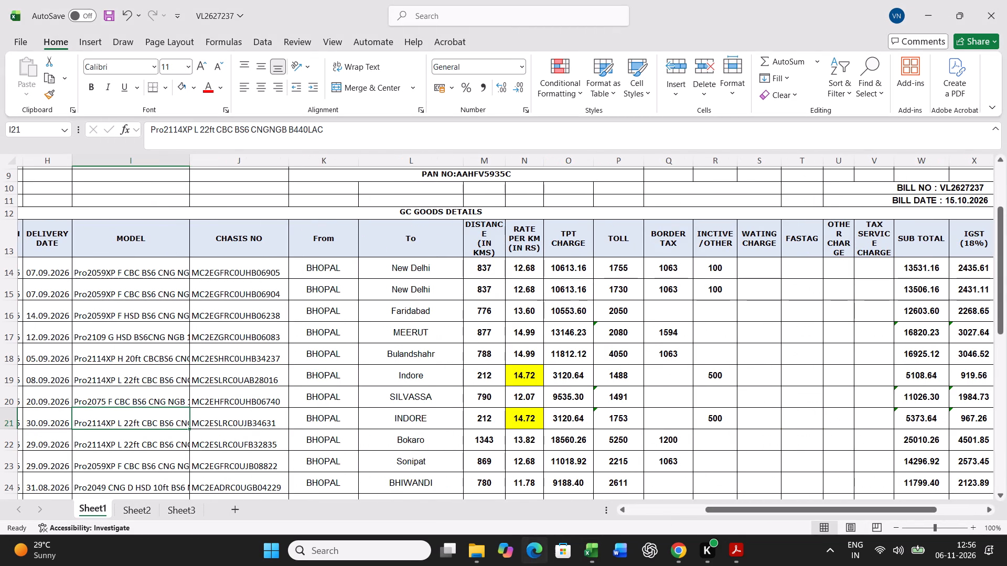
# Open the BILL SUBMIT FORMET workbook from the YEAR-26-27 folder and examine the bill amounts and differences on Sheet2.
pyautogui.click(465, 547)
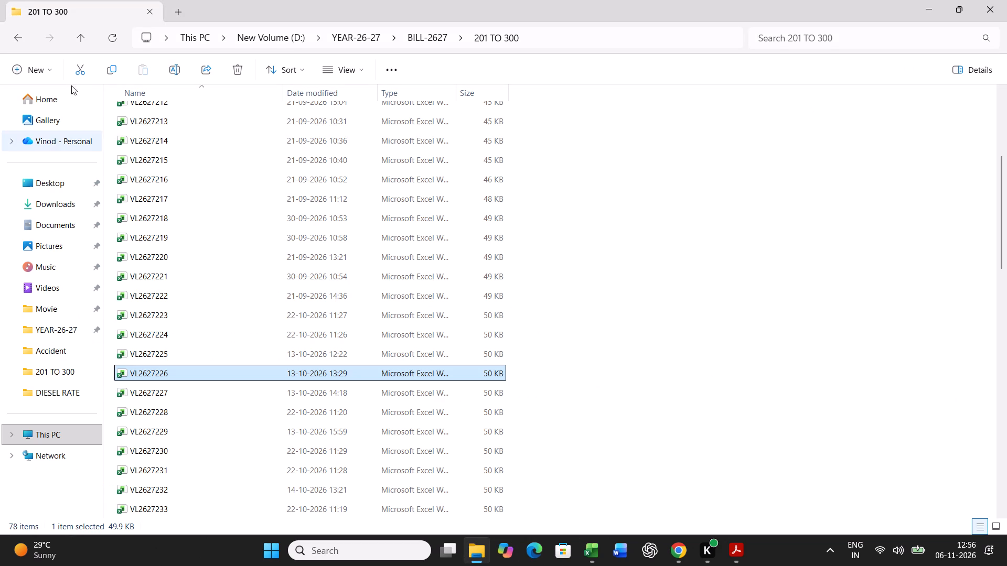
pyautogui.click(22, 37)
pyautogui.click(22, 37)
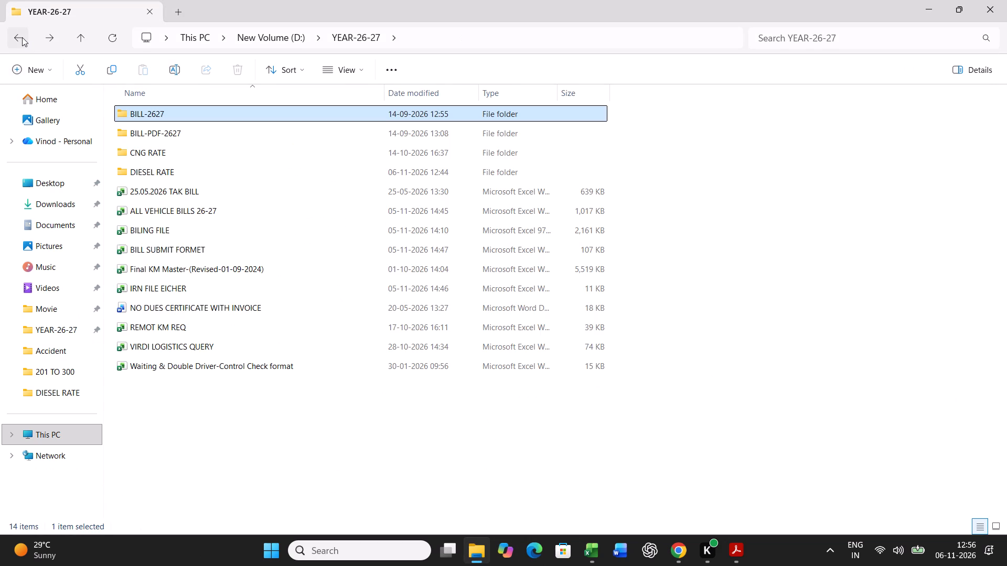
pyautogui.doubleClick(176, 249)
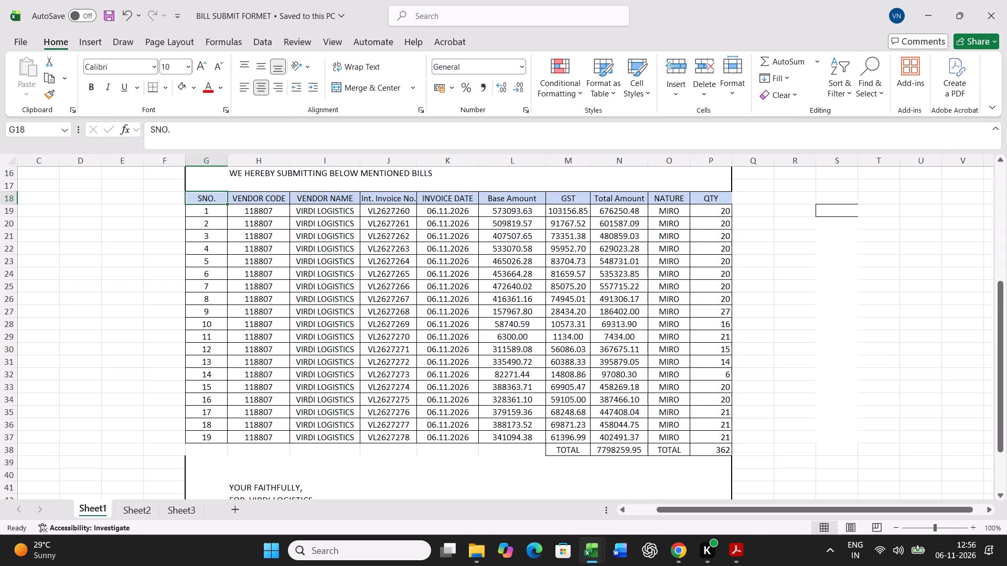
pyautogui.click(137, 511)
pyautogui.scroll(3, 683, 424)
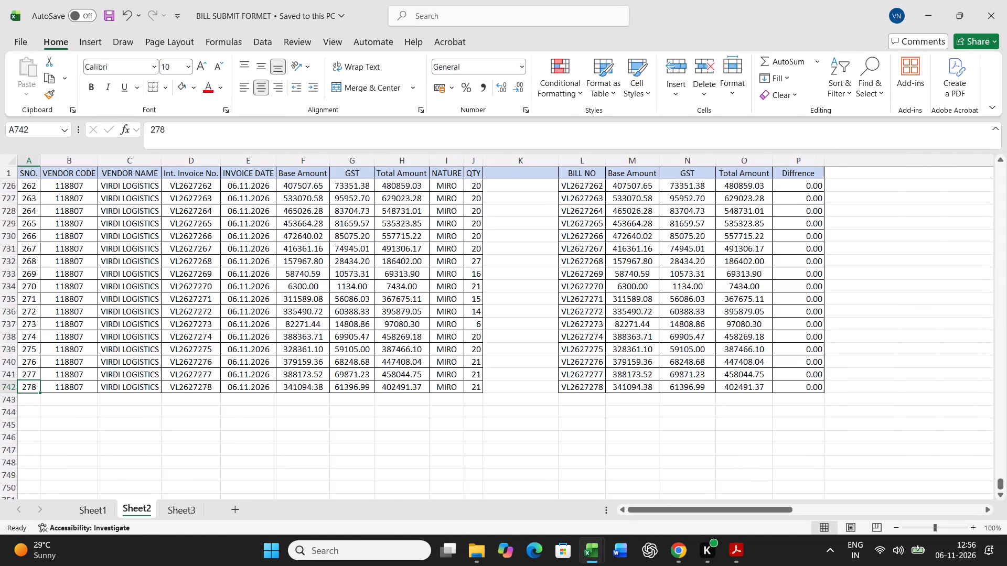
pyautogui.scroll(6, 683, 424)
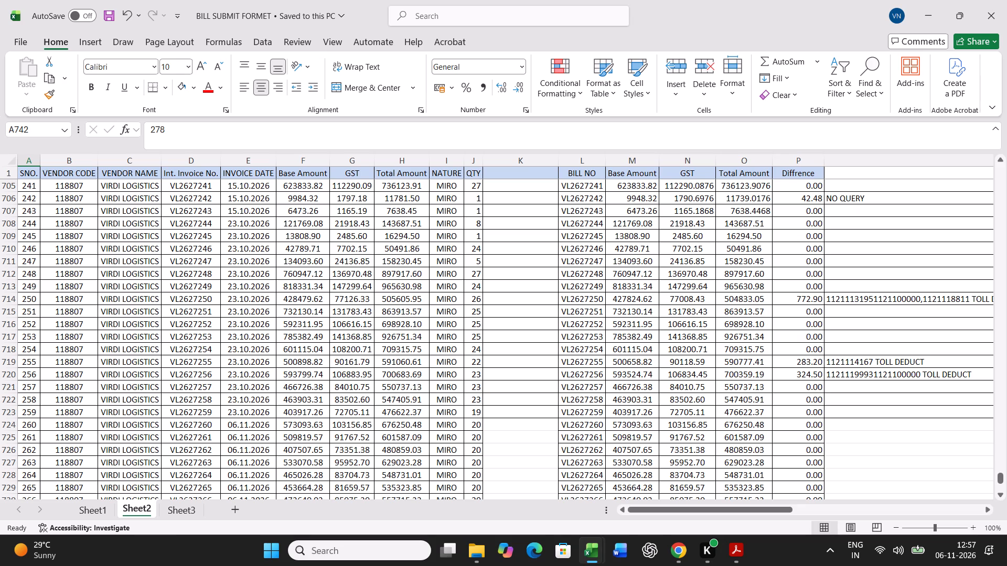
# Switch to File Explorer, open the 201 TO 300 folder inside BILL-2627, and look through its freight bill workbooks.
pyautogui.click(489, 545)
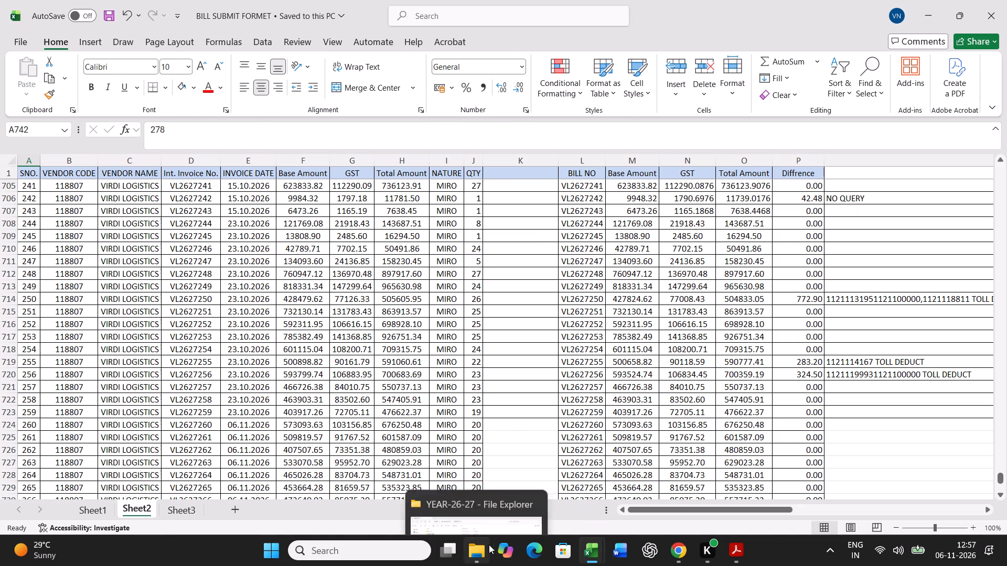
pyautogui.doubleClick(176, 113)
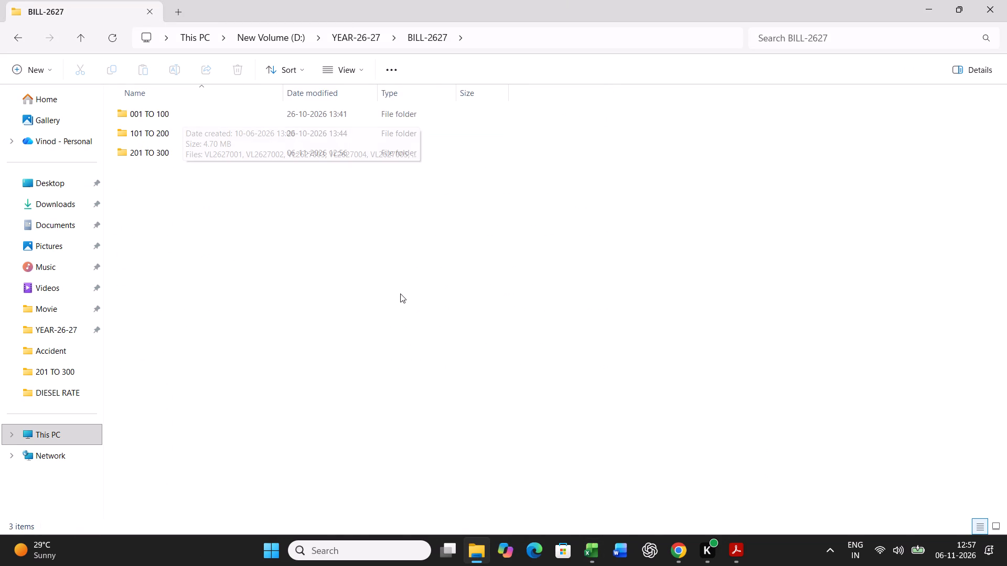
pyautogui.doubleClick(156, 157)
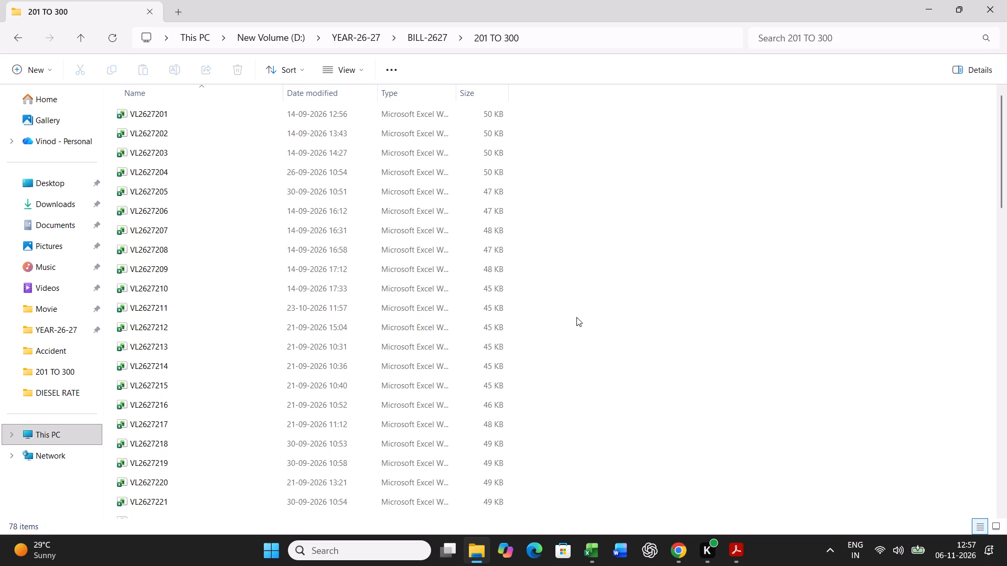
pyautogui.click(154, 332)
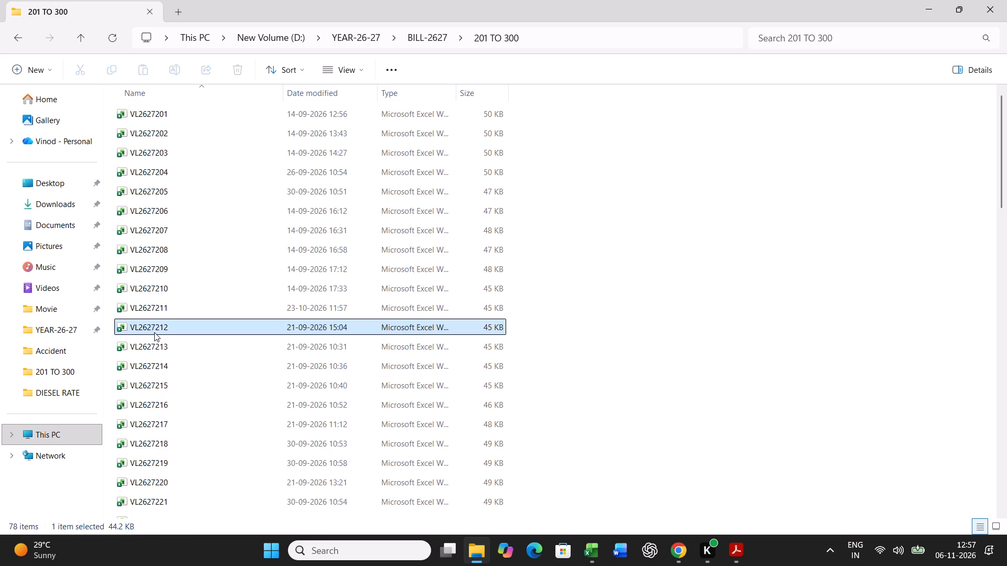
pyautogui.scroll(-20, 634, 392)
pyautogui.scroll(-5, 634, 392)
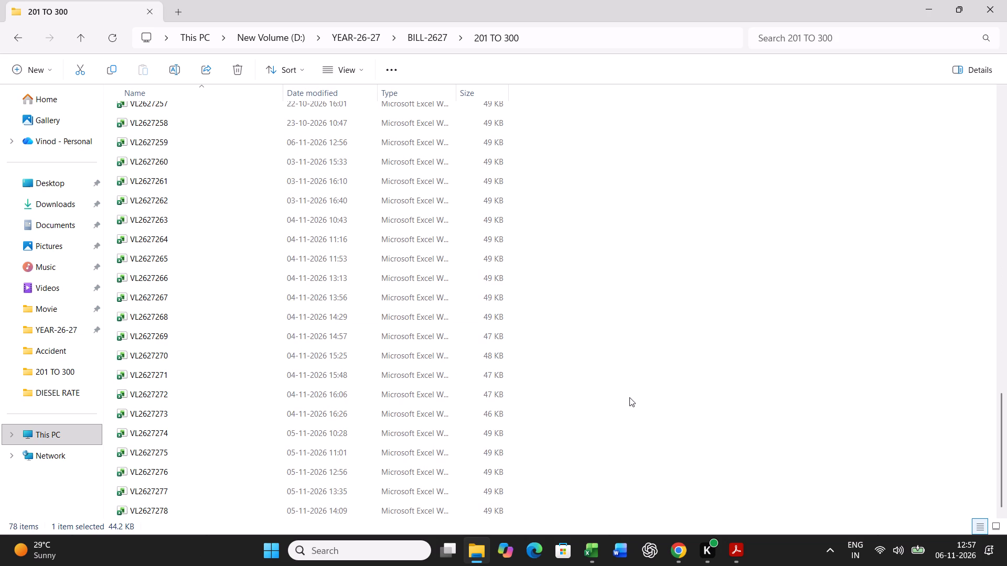
pyautogui.scroll(-1, 629, 397)
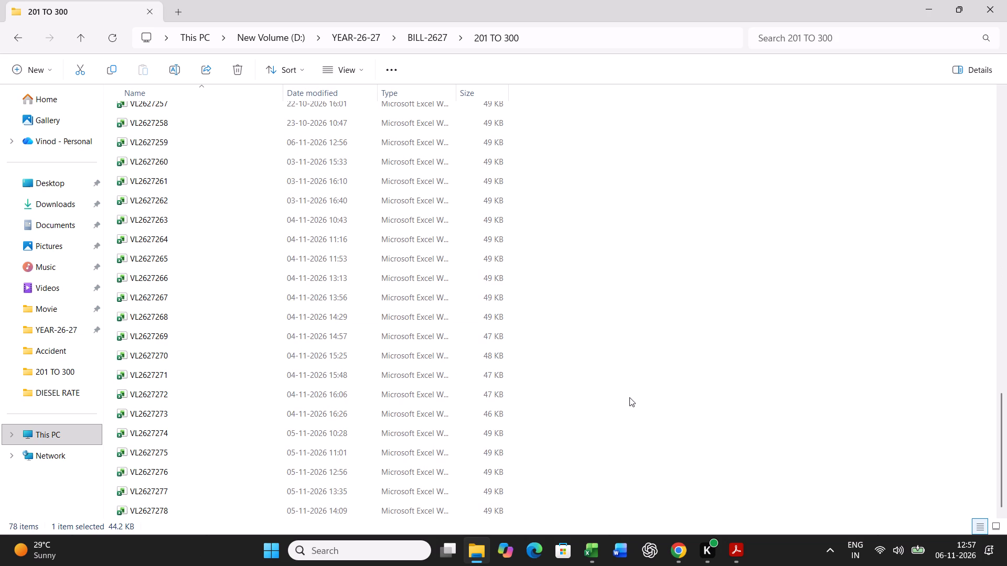
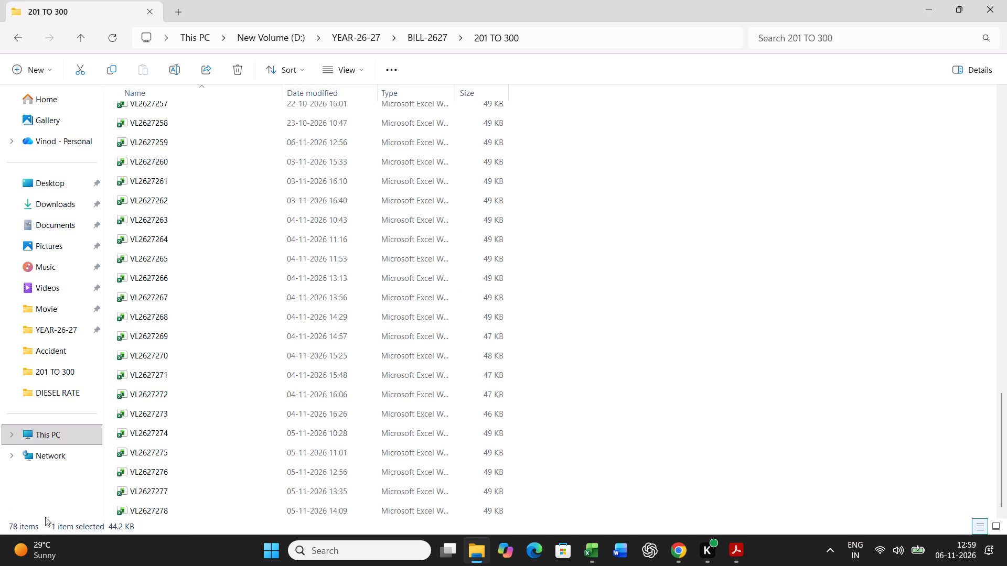
# Find and open the freight bill workbook VL2627226 in the 201 TO 300 folder.
pyautogui.click(162, 392)
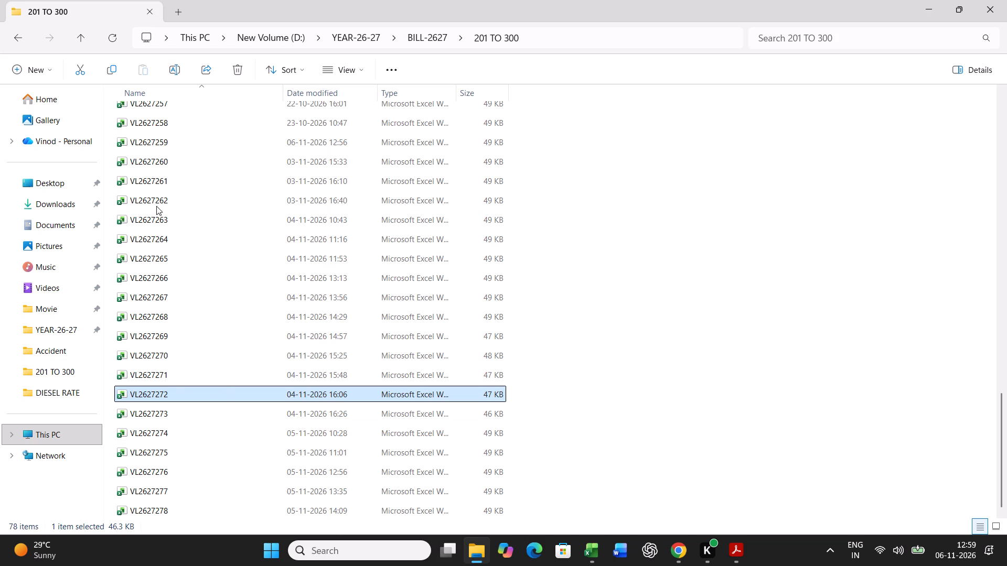
pyautogui.scroll(5, 180, 298)
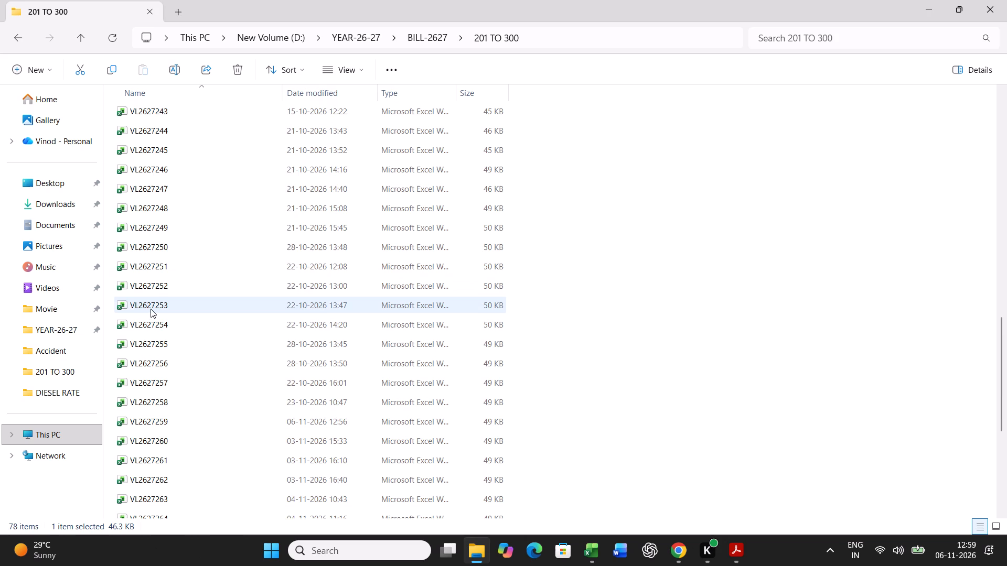
pyautogui.scroll(9, 151, 309)
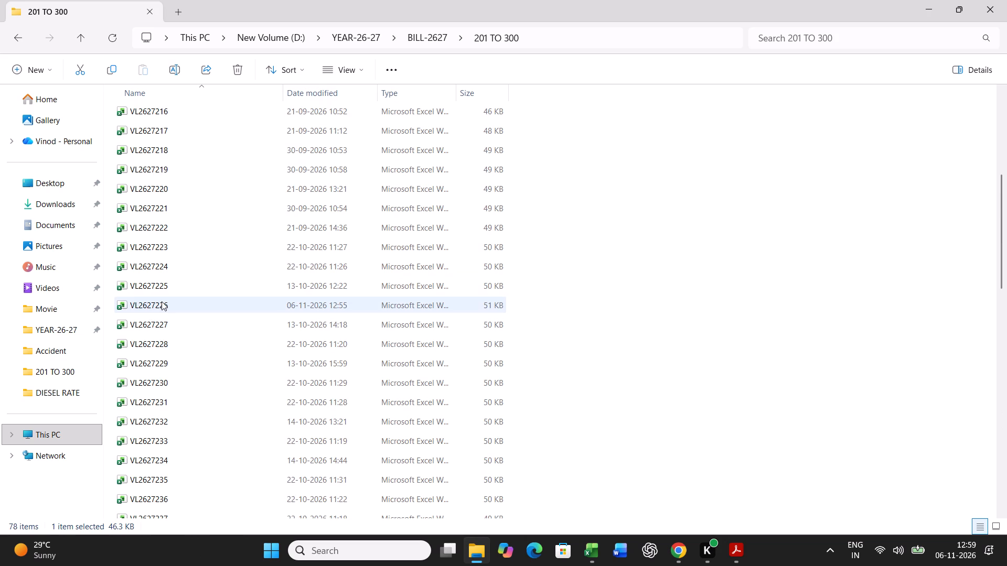
pyautogui.doubleClick(159, 307)
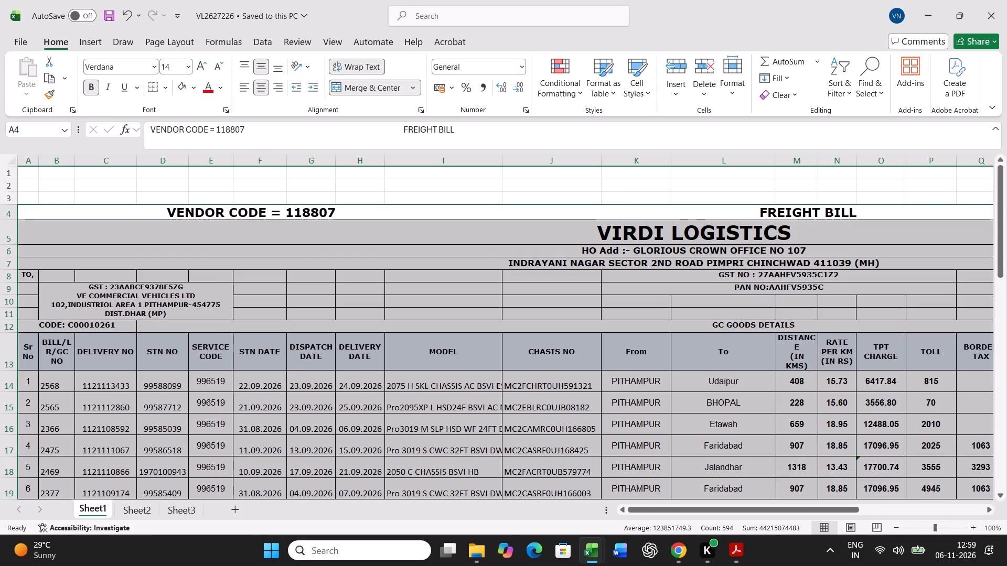
# Copy the sub total, IGST and grand total cells W41 to Y41 from the totals row of freight bill VL2627226.
pyautogui.scroll(-9, 715, 396)
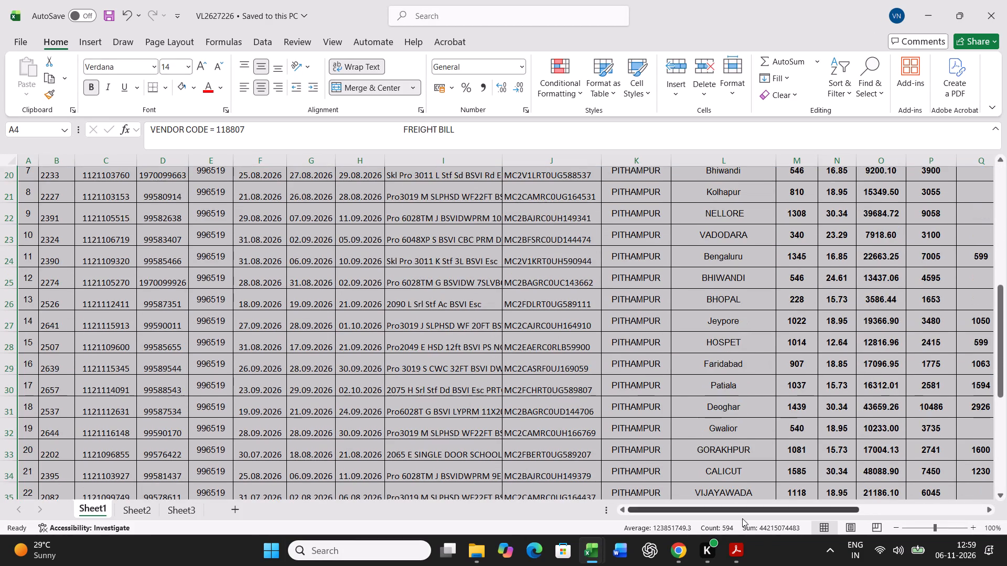
pyautogui.moveTo(745, 509); pyautogui.dragTo(905, 503)
pyautogui.scroll(-10, 834, 402)
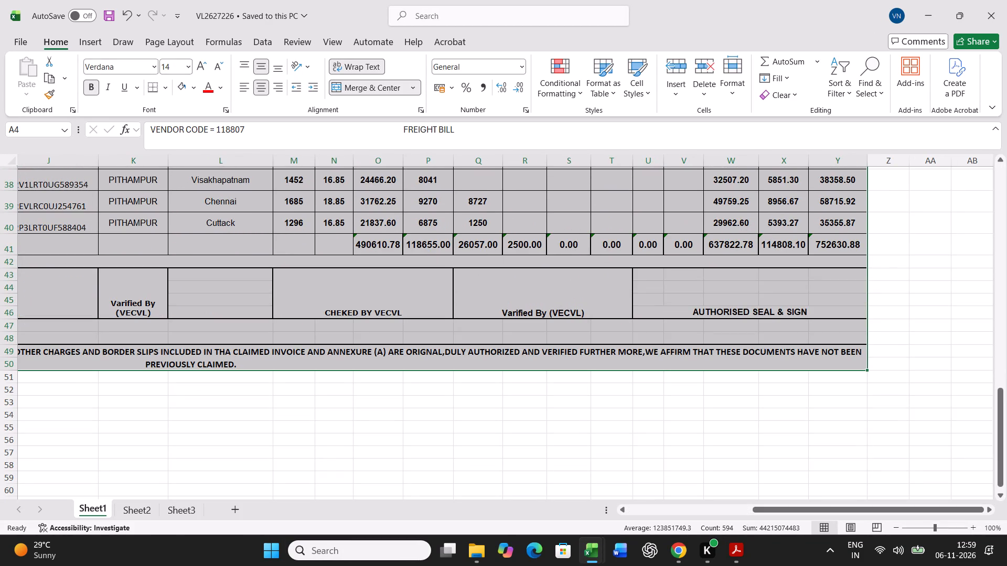
pyautogui.moveTo(726, 243); pyautogui.dragTo(825, 252)
pyautogui.hotkey('ctrl', 'c')
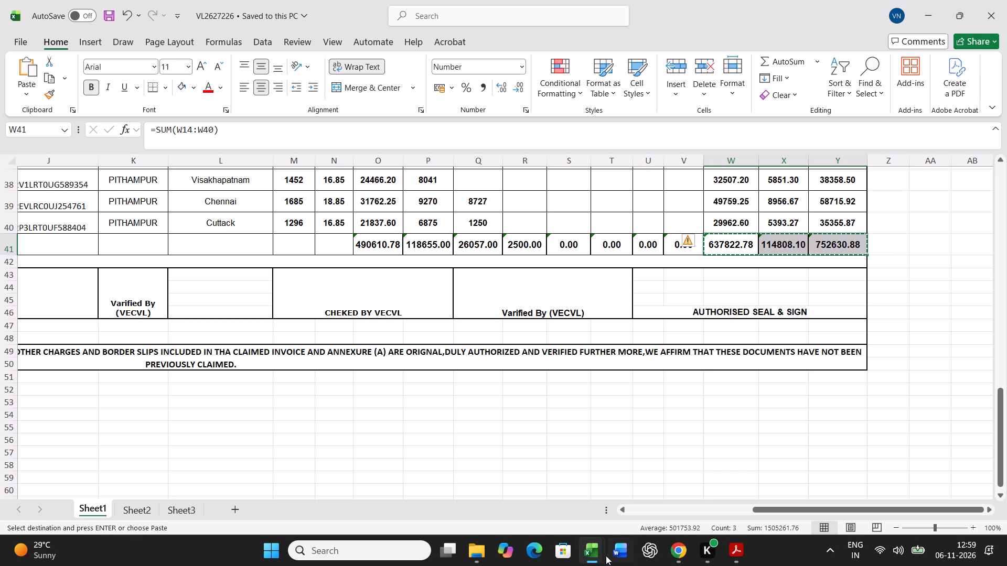
pyautogui.click(597, 551)
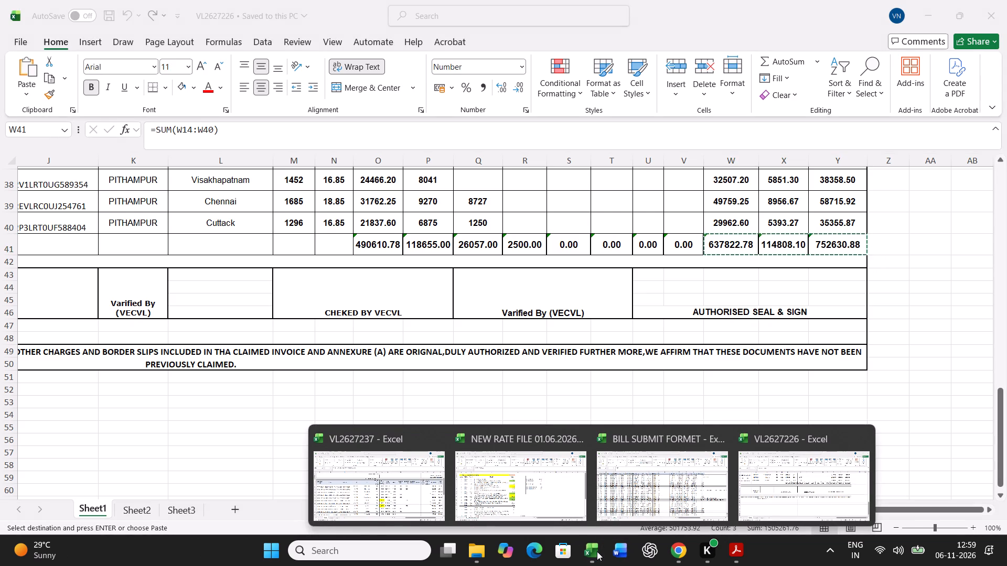
pyautogui.click(651, 491)
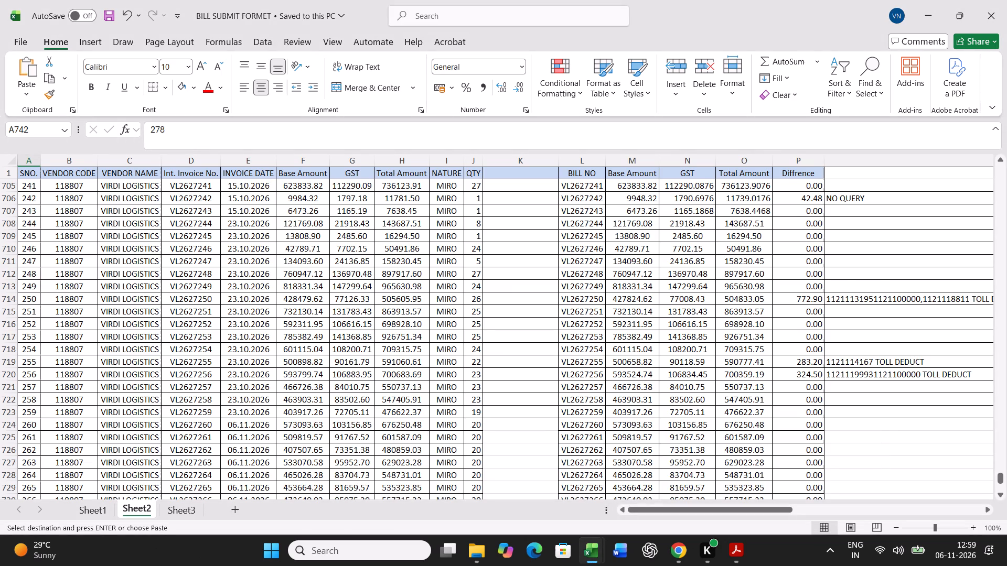
pyautogui.scroll(4, 247, 428)
pyautogui.scroll(8, 155, 383)
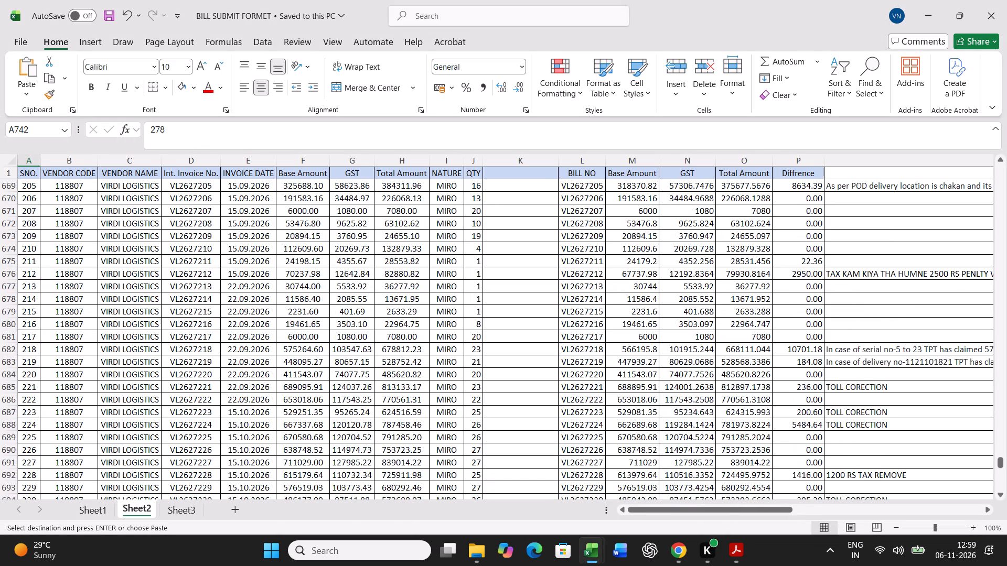
pyautogui.click(28, 445)
pyautogui.press('Right')
pyautogui.press('Right')
pyautogui.press('Right')
pyautogui.press('Right')
pyautogui.press('Right')
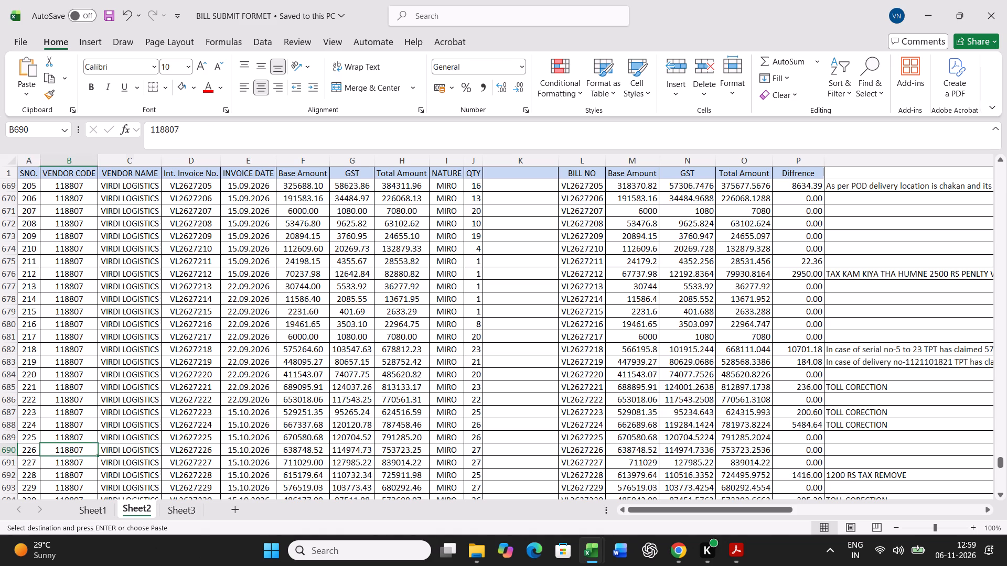
pyautogui.press('Right')
pyautogui.press('Right')
pyautogui.press('Right')
pyautogui.press('Right')
pyautogui.press('Right')
pyautogui.press('Right')
pyautogui.press('Right')
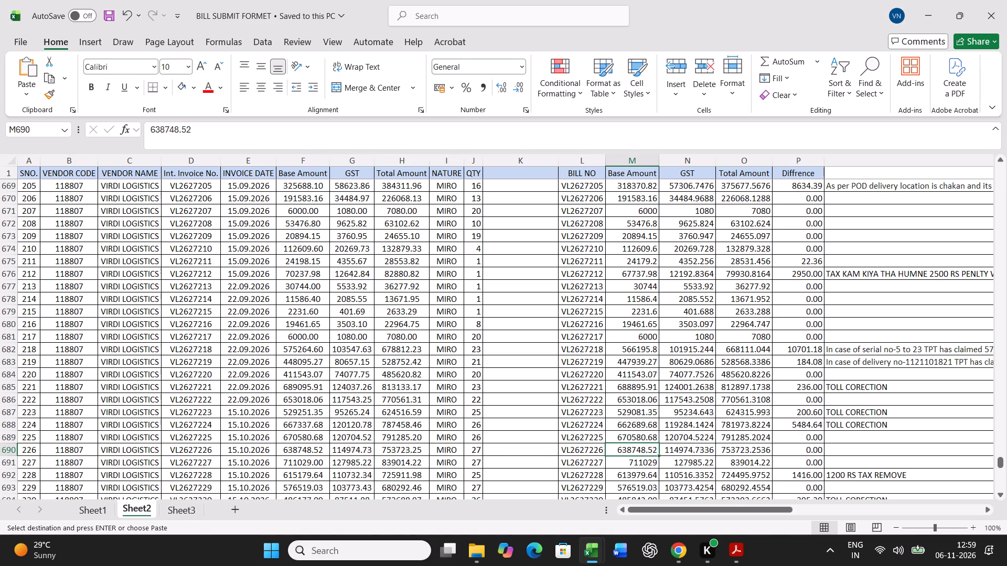
pyautogui.scroll(-9, 179, 384)
pyautogui.scroll(3, 613, 427)
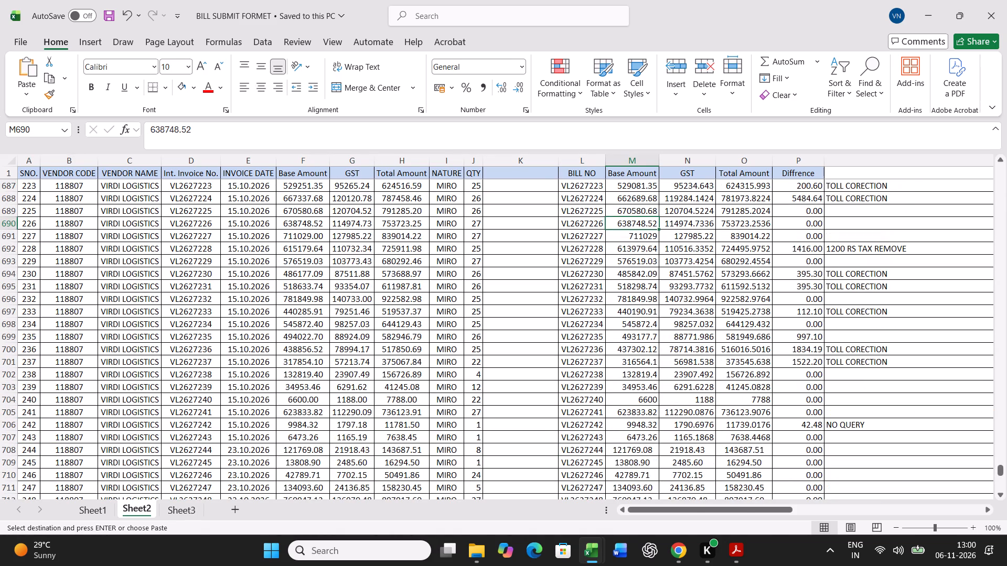
# Paste the copied totals as values only into the VL2627226 row on Sheet2, starting at base amount cell M690.
pyautogui.rightClick(638, 224)
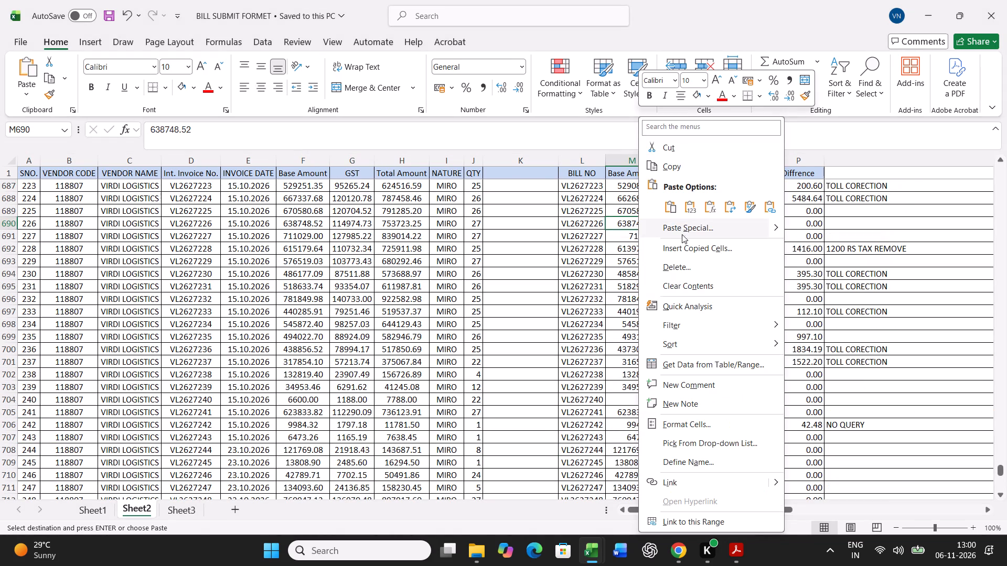
pyautogui.click(686, 230)
pyautogui.click(580, 197)
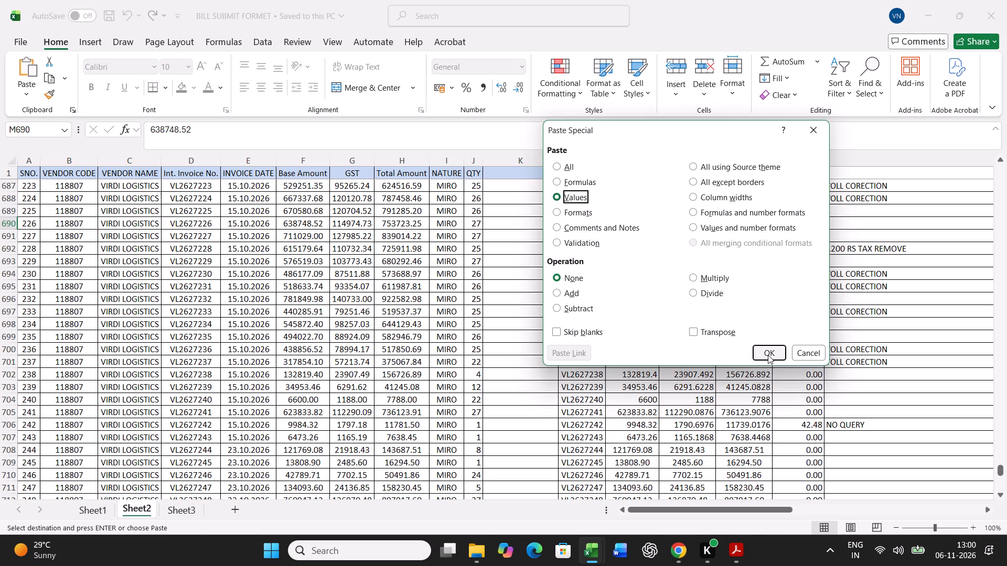
pyautogui.click(768, 355)
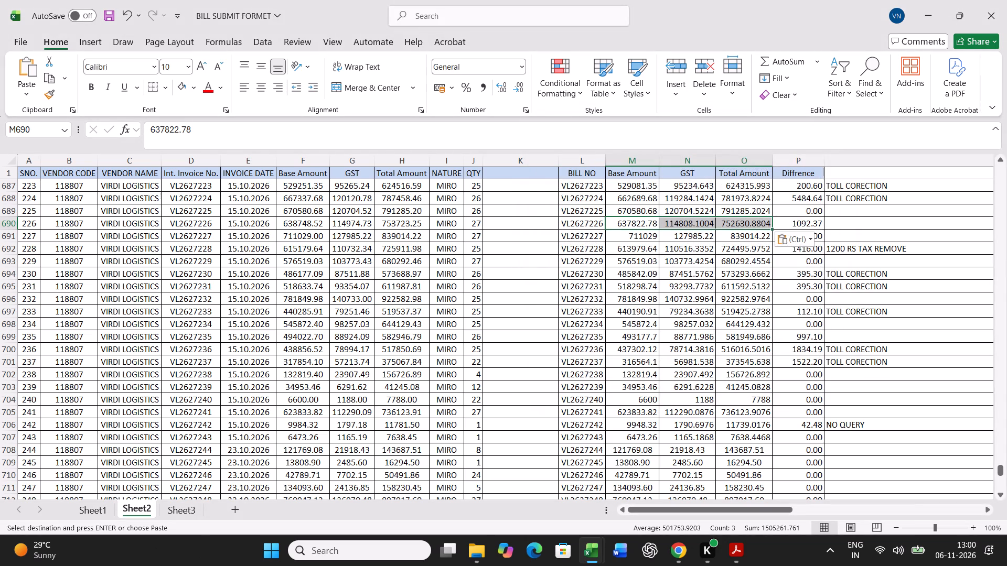
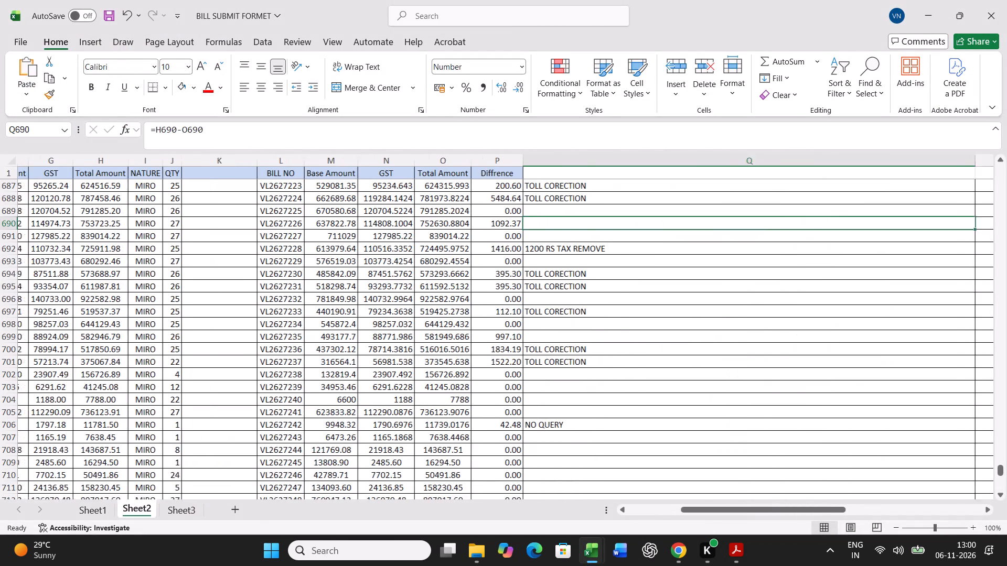
pyautogui.hotkey('ctrl', 'v')
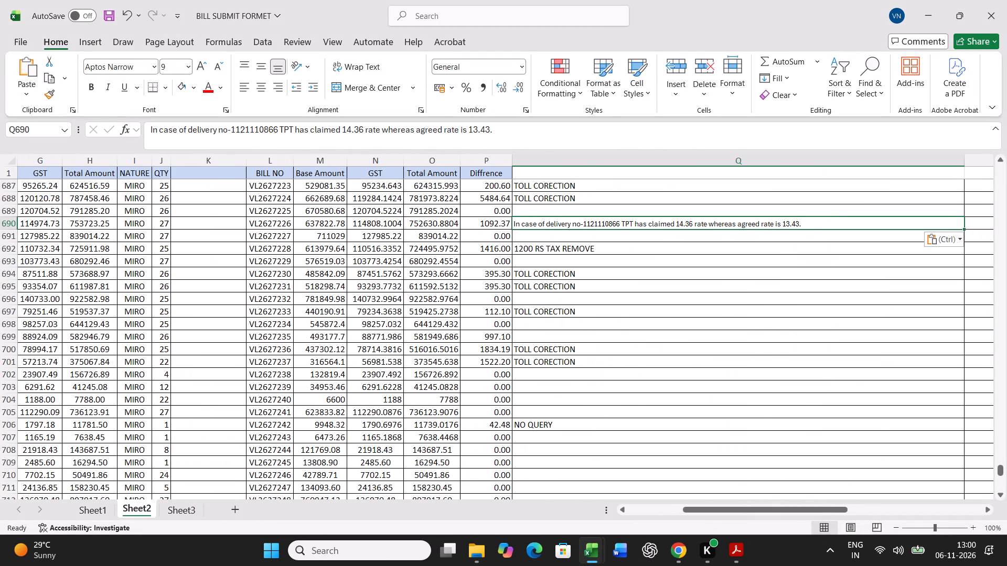
pyautogui.hotkey('ctrl', 's')
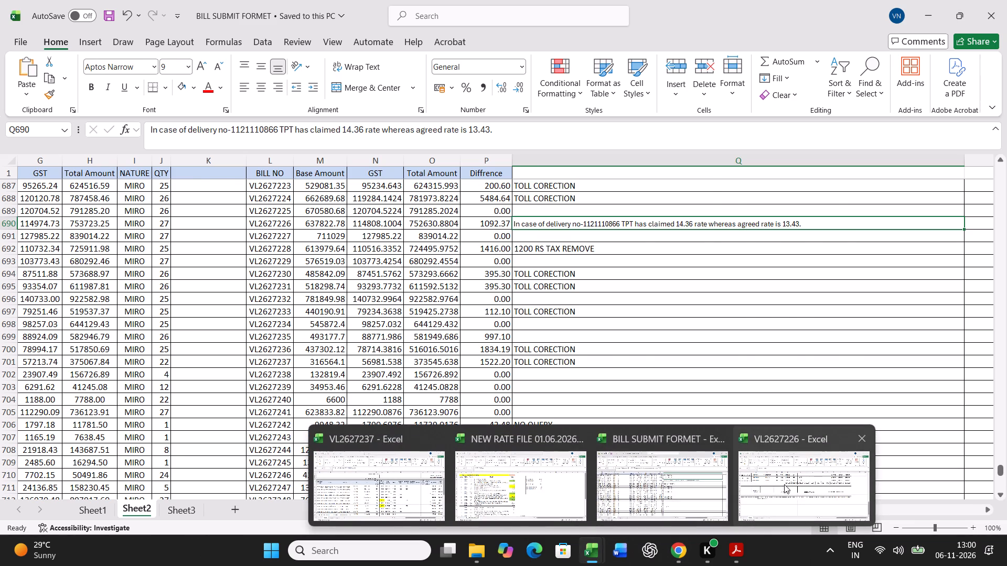
# Switch to the freight bill workbook VL2627226 and close it.
pyautogui.click(787, 481)
pyautogui.click(994, 12)
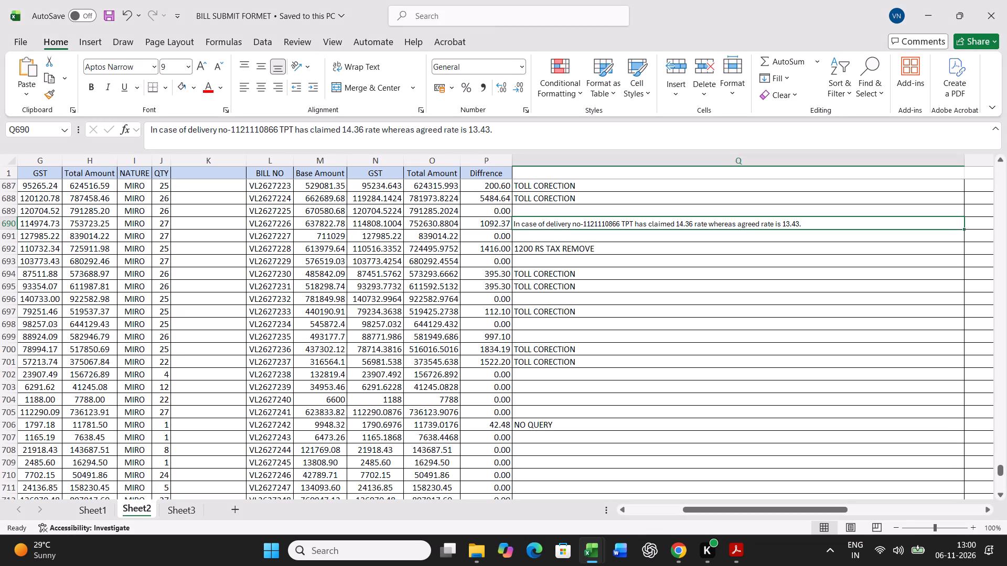
# Find and open the freight bill workbook VL2627259 in the 201 TO 300 folder.
pyautogui.click(587, 556)
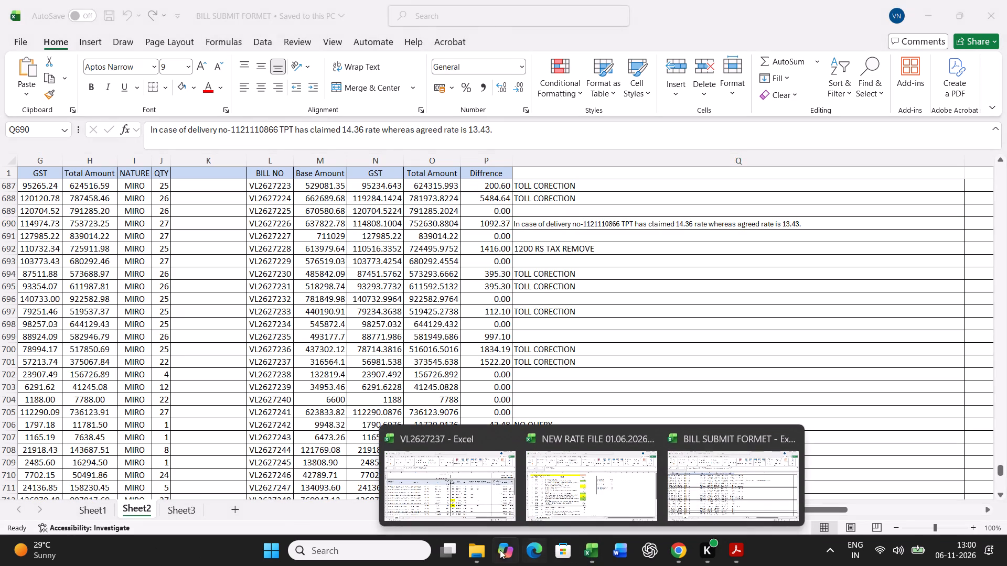
pyautogui.click(486, 546)
pyautogui.scroll(-5, 541, 453)
pyautogui.scroll(-5, 673, 436)
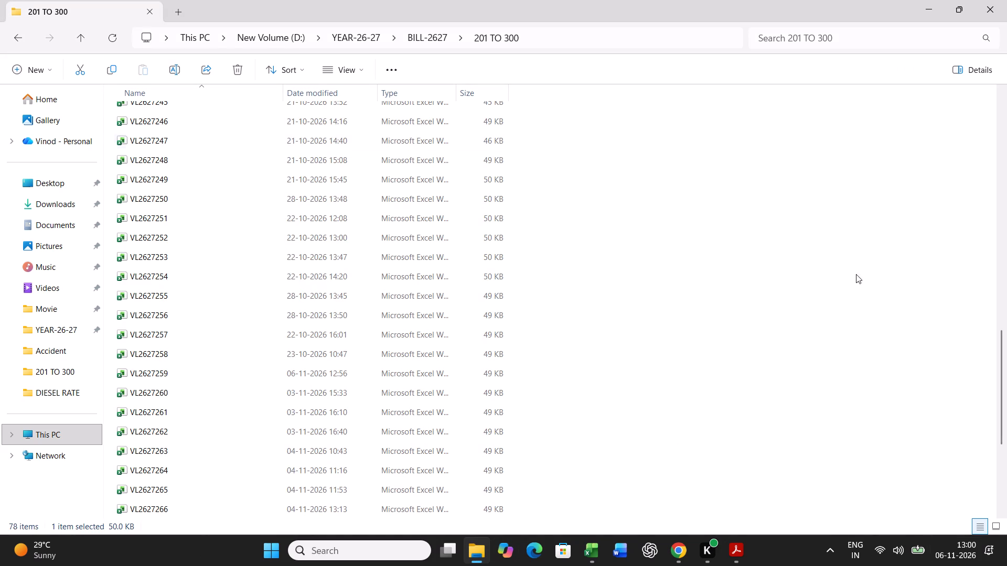
pyautogui.doubleClick(163, 374)
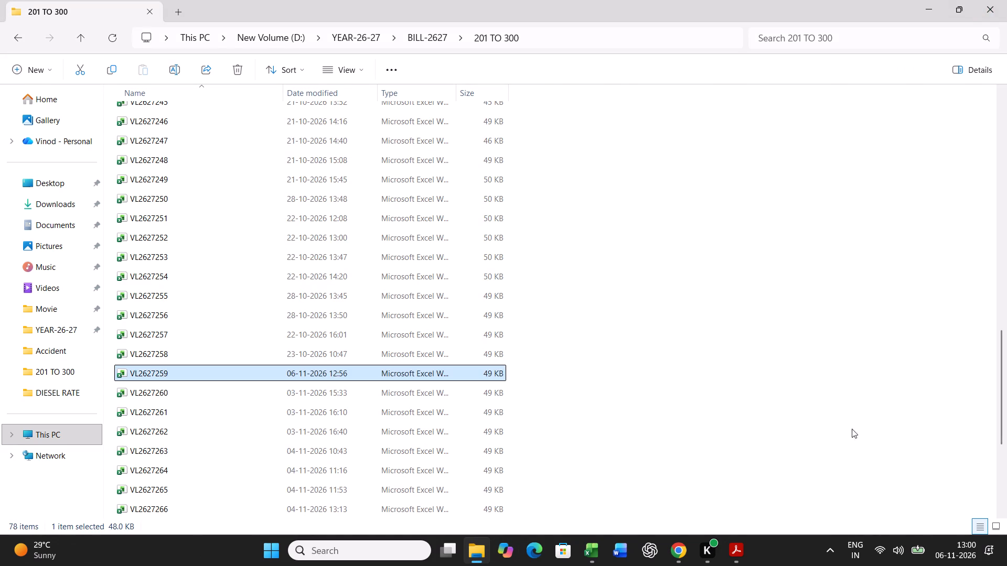
# Copy the sub total, IGST and grand total cells W33 to Y33 from the totals row of freight bill VL2627259.
pyautogui.scroll(-17, 764, 434)
pyautogui.scroll(4, 757, 437)
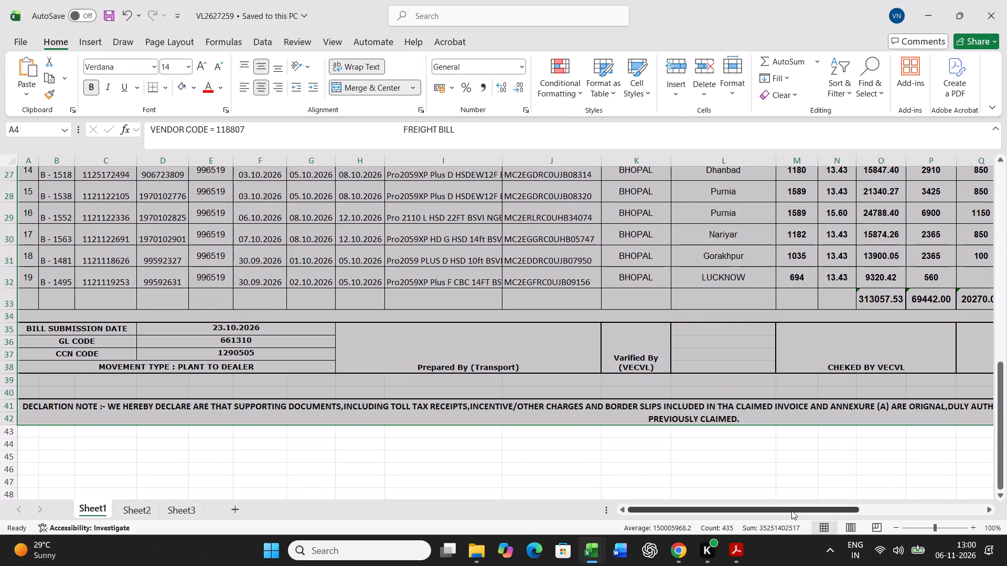
pyautogui.moveTo(791, 510); pyautogui.dragTo(941, 499)
pyautogui.moveTo(731, 300); pyautogui.dragTo(837, 308)
pyautogui.hotkey('ctrl', 'c')
# Switch to the BILL SUBMIT FORMET workbook and find bill VL2627259's amounts on Sheet2.
pyautogui.click(594, 558)
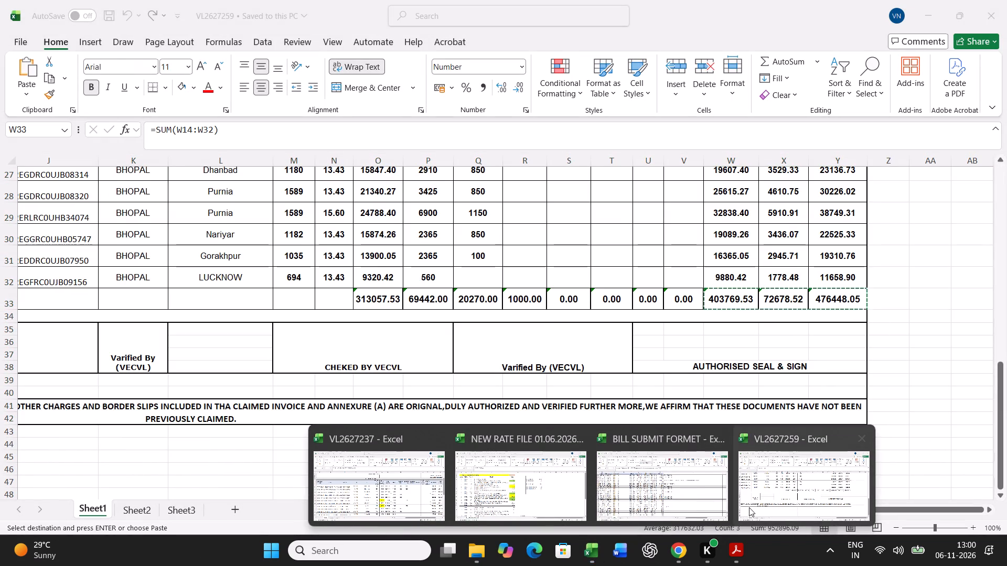
pyautogui.click(705, 472)
pyautogui.scroll(-5, 488, 415)
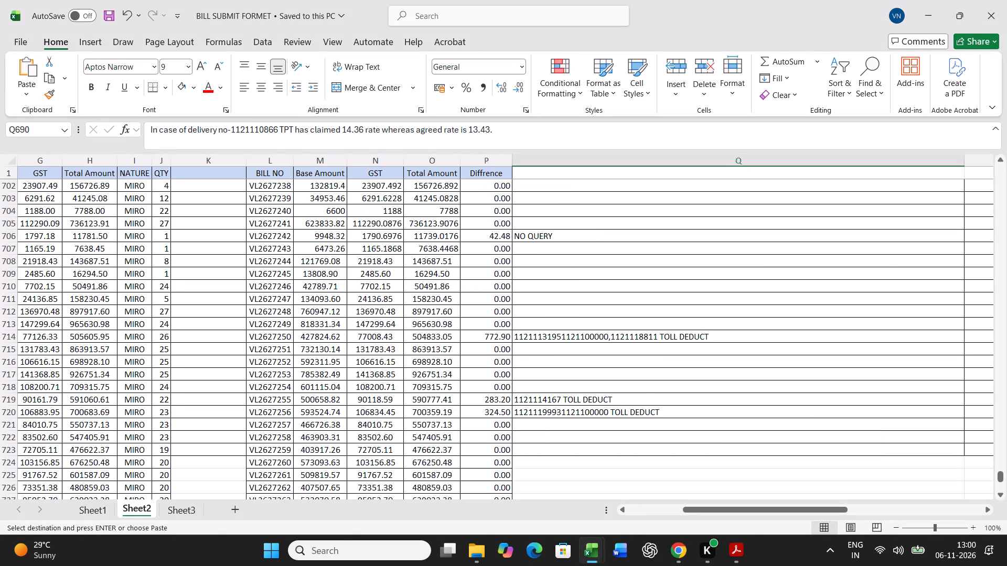
# Paste the copied totals as values only into bill VL2627259's Base Amount, GST and Total Amount cells, starting at M723.
pyautogui.rightClick(324, 450)
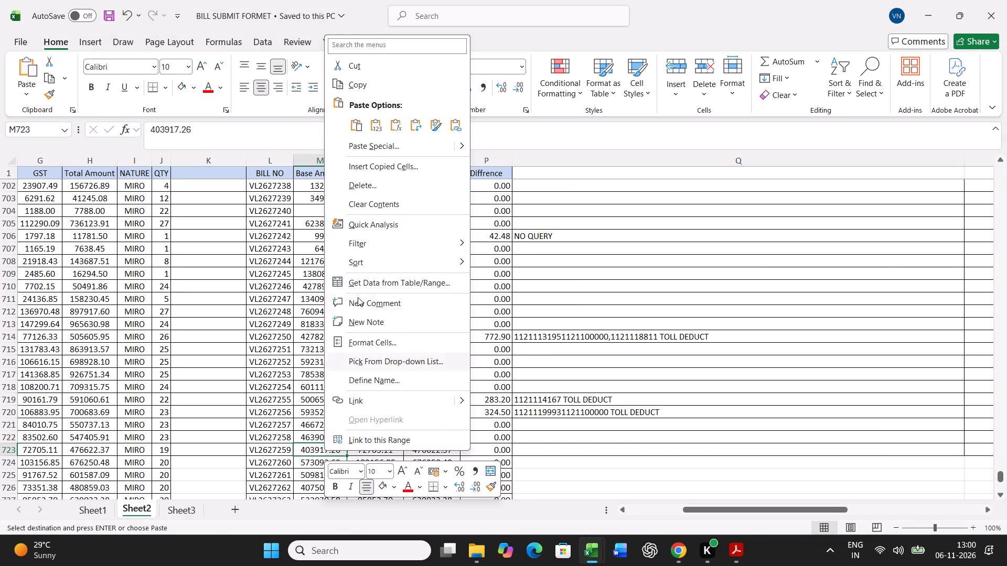
pyautogui.click(380, 144)
pyautogui.click(273, 106)
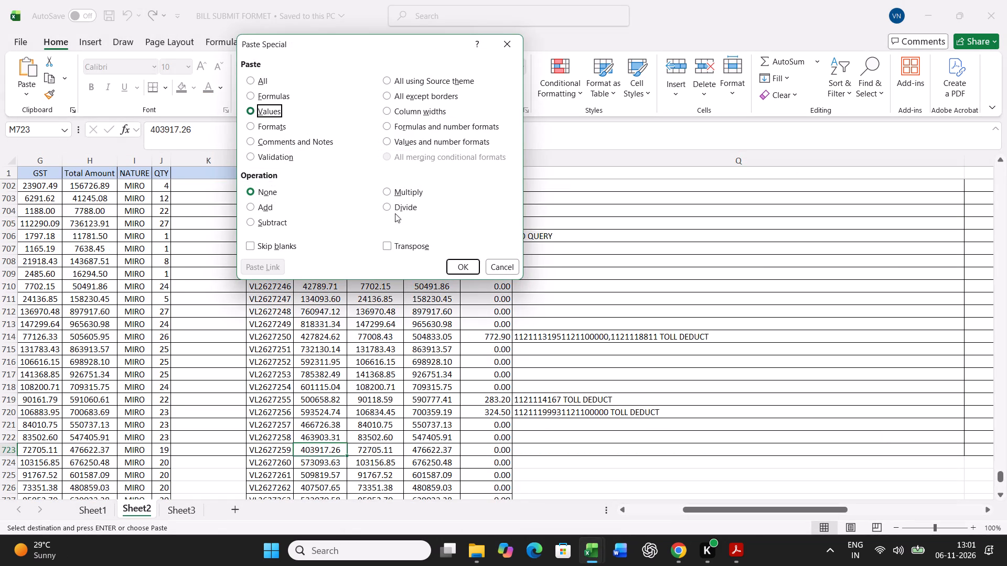
pyautogui.click(460, 266)
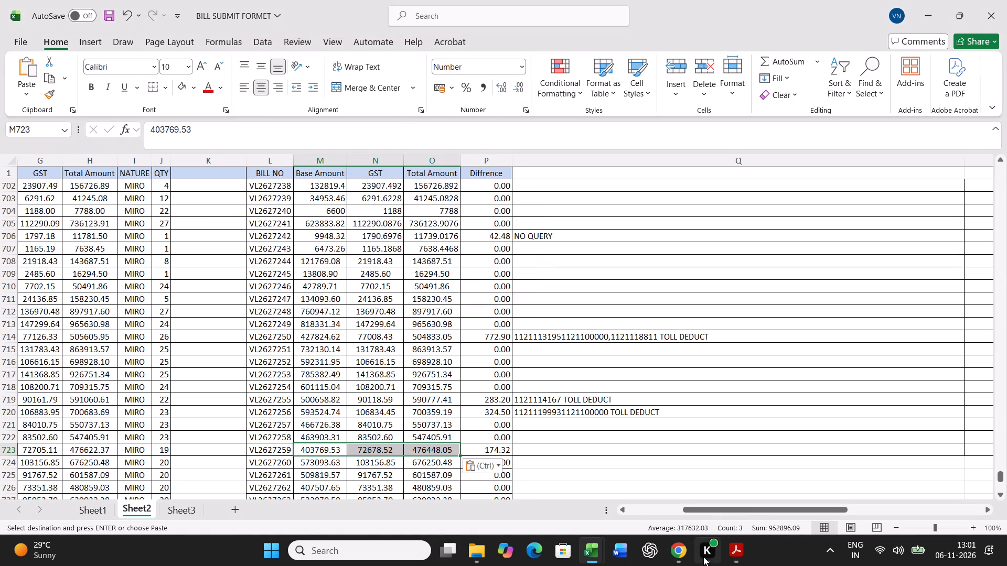
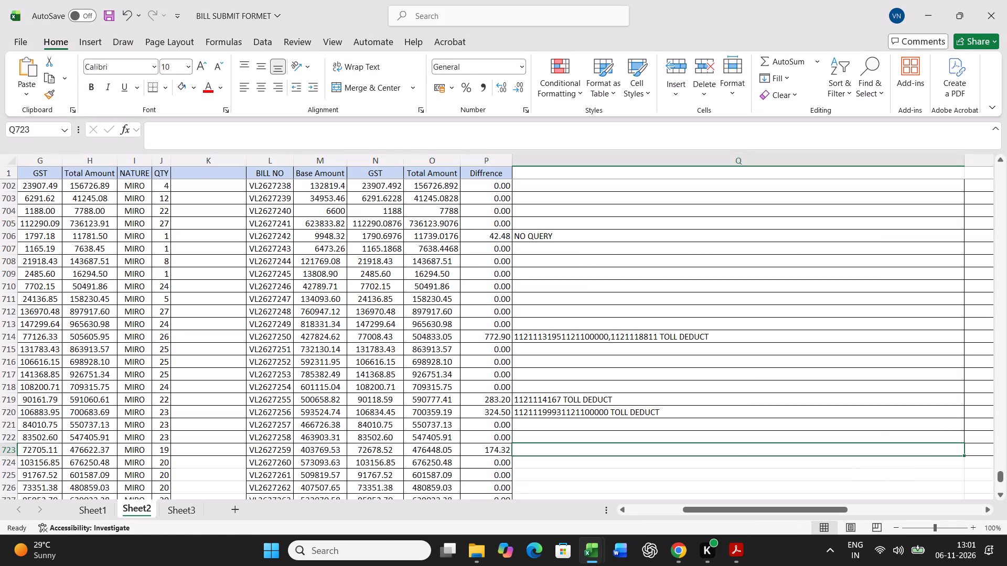
pyautogui.hotkey('ctrl', 'v')
# Apply all borders to the blank remark cells Q724 to Q742, beside bills VL2627260 to VL2627278.
pyautogui.scroll(-5, 668, 411)
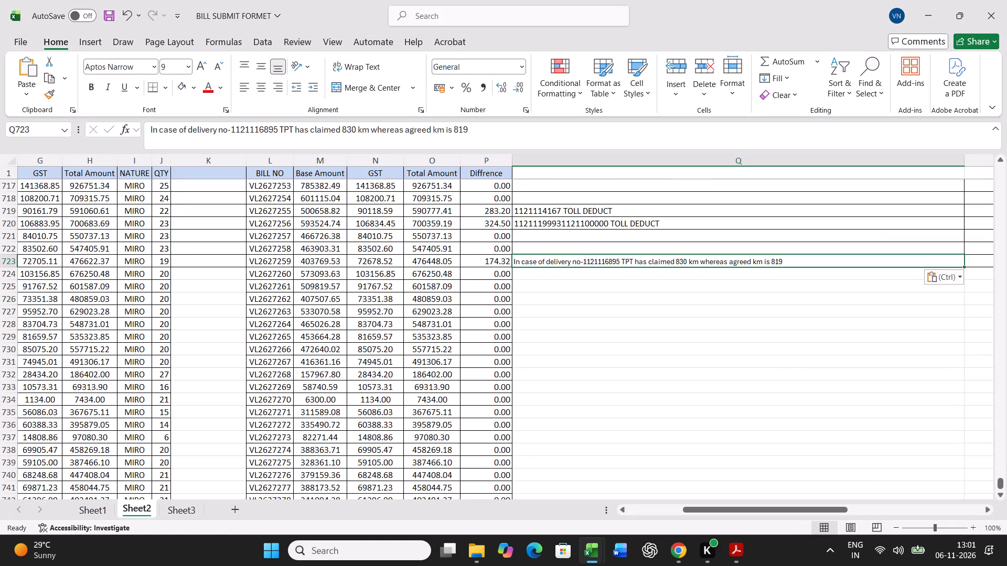
pyautogui.moveTo(609, 273); pyautogui.dragTo(583, 481)
pyautogui.hotkey('shift', 'Up')
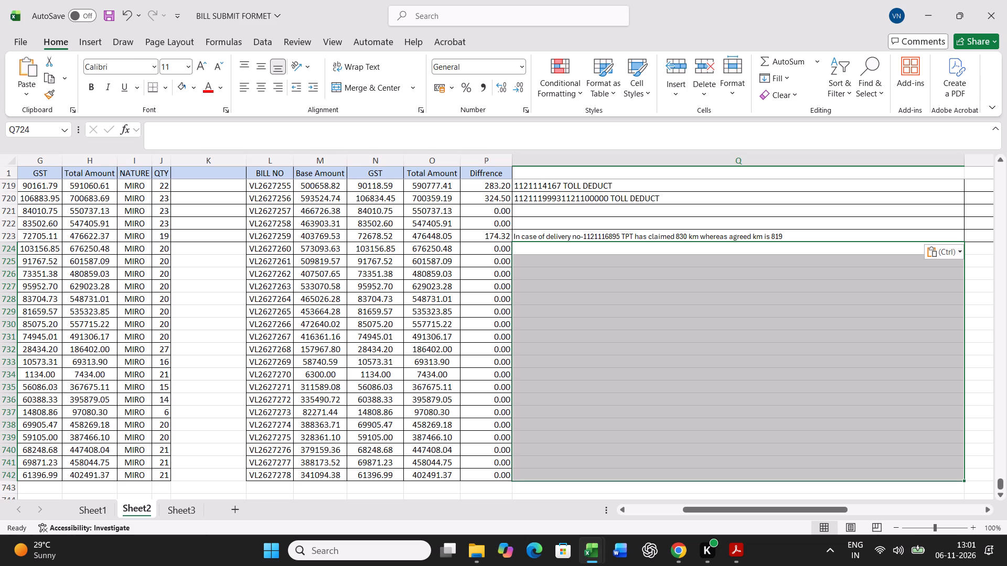
pyautogui.click(164, 89)
pyautogui.click(195, 217)
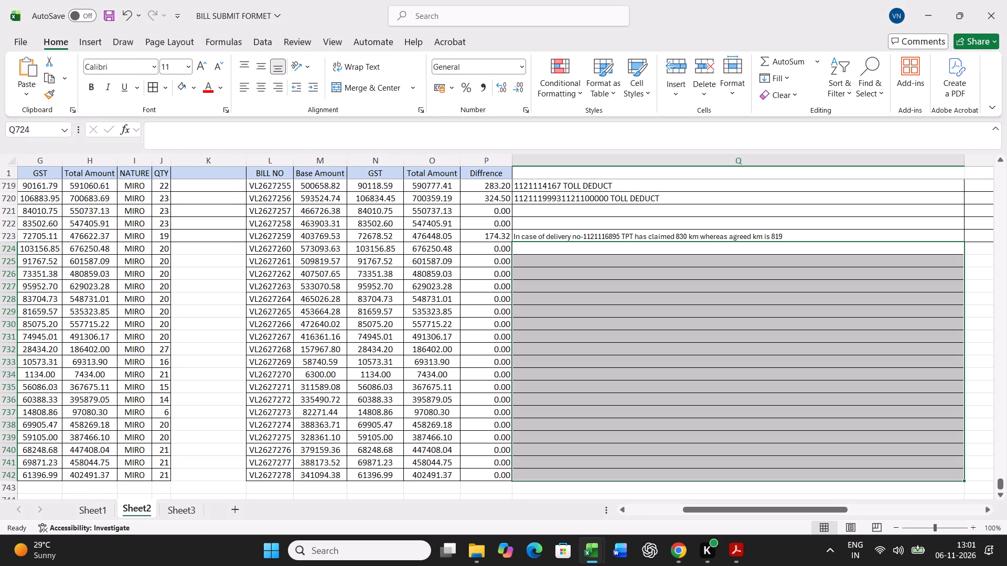
pyautogui.click(702, 334)
pyautogui.scroll(3, 673, 387)
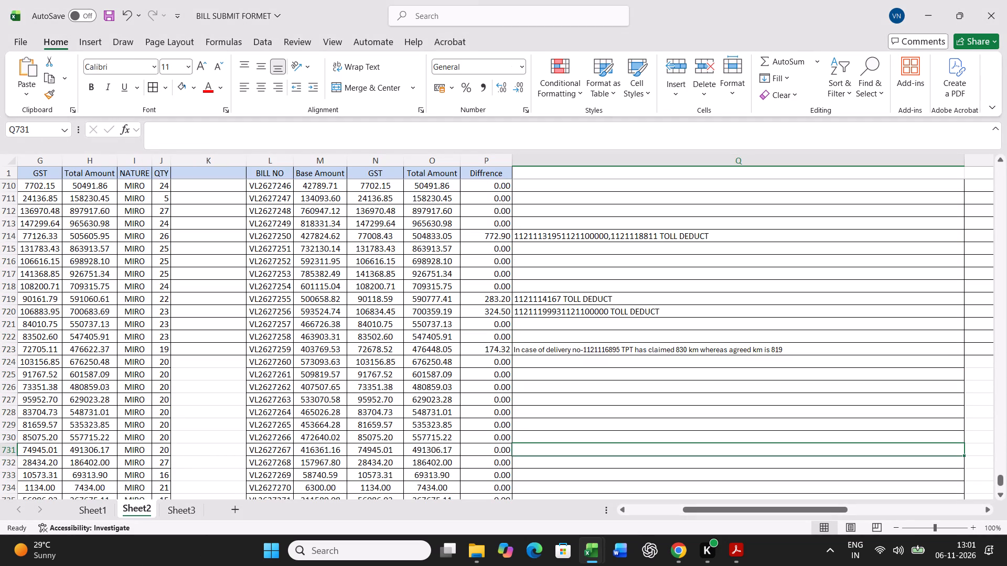
# Switch back to the freight bill workbook VL2627259.
pyautogui.click(600, 545)
pyautogui.click(855, 467)
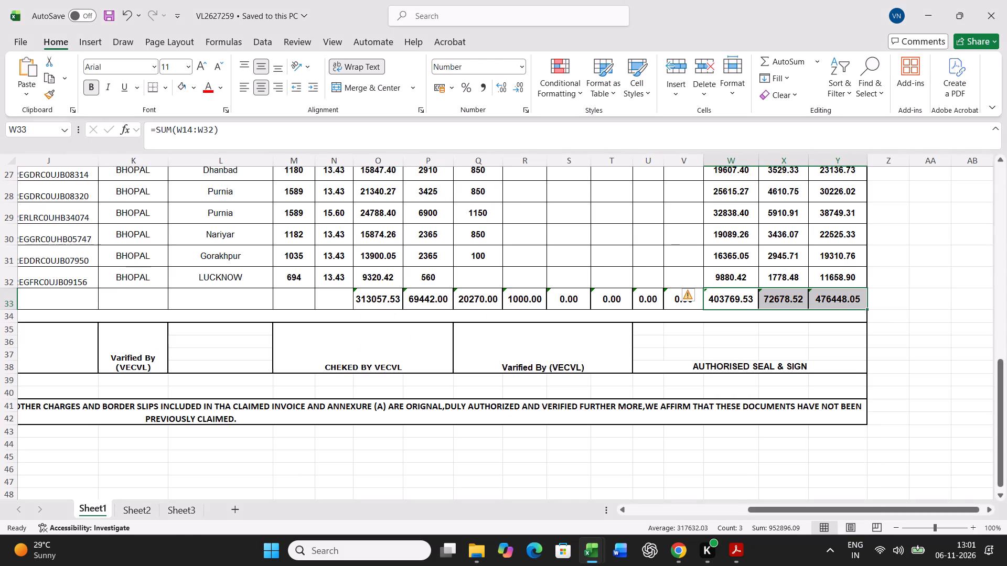
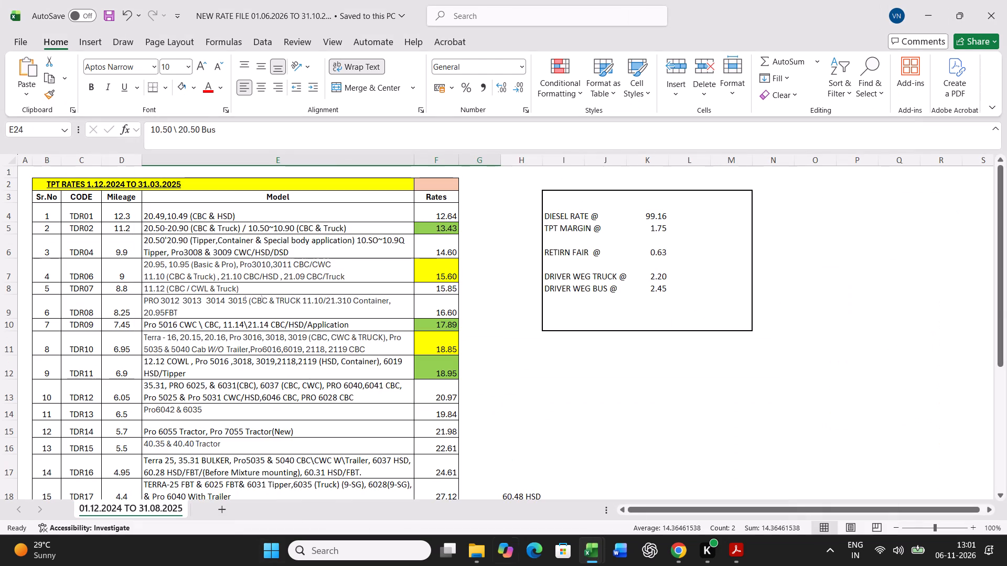
# Close the NEW RATE FILE workbook.
pyautogui.click(989, 13)
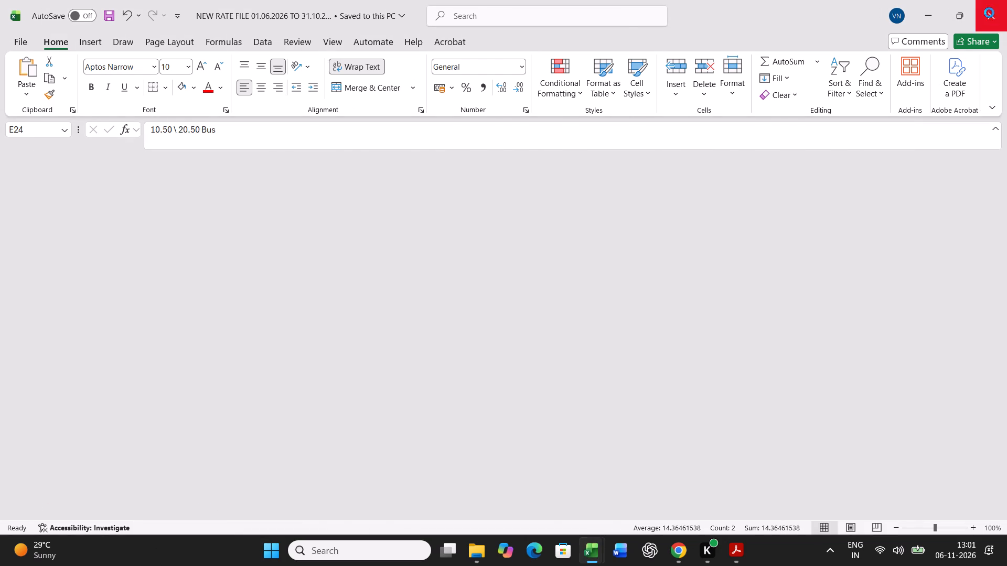
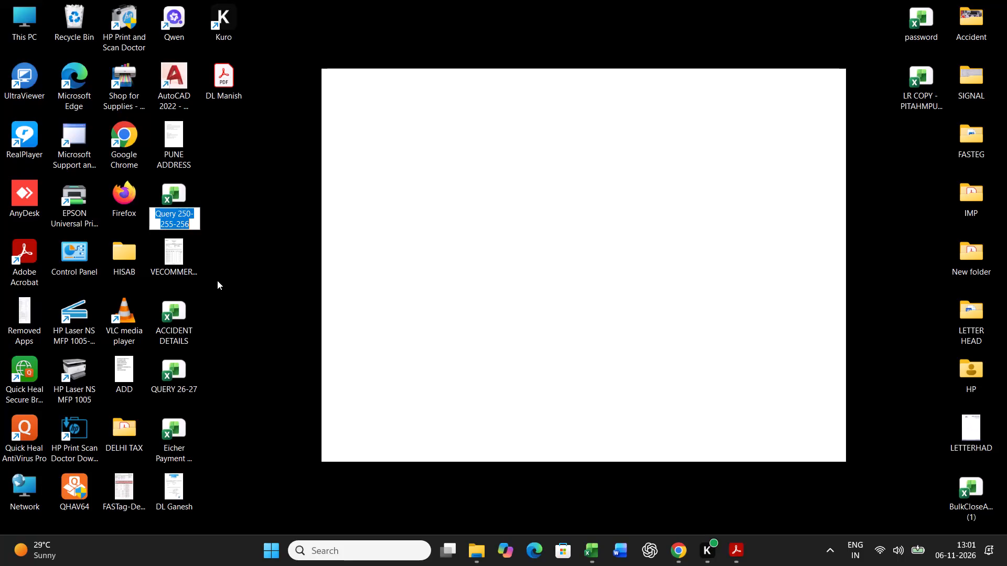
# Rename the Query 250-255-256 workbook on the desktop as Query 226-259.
pyautogui.press('Right')
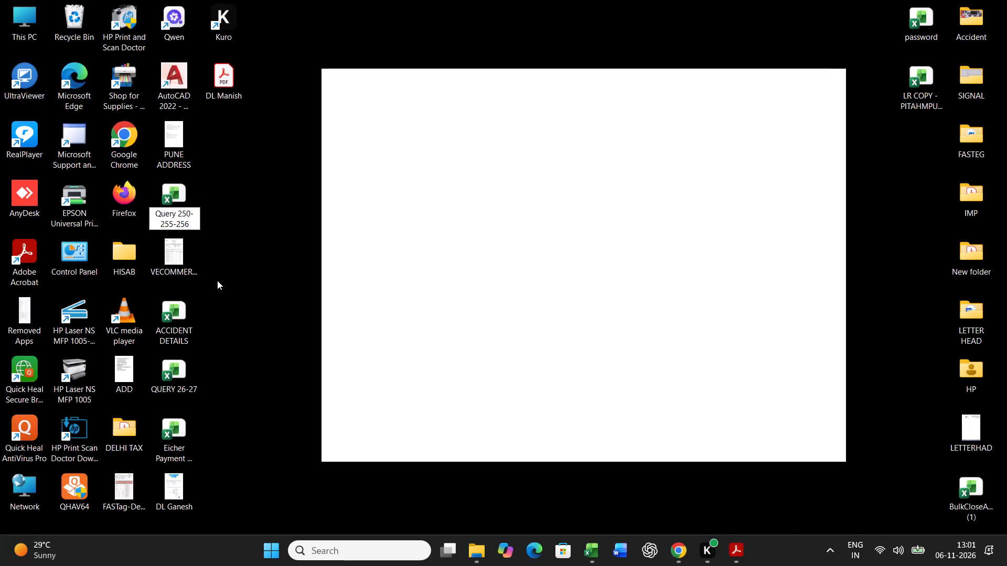
pyautogui.press('BackSpace')
pyautogui.press('BackSpace')
pyautogui.press('BackSpace')
pyautogui.press('BackSpace')
pyautogui.press('BackSpace')
pyautogui.press('BackSpace')
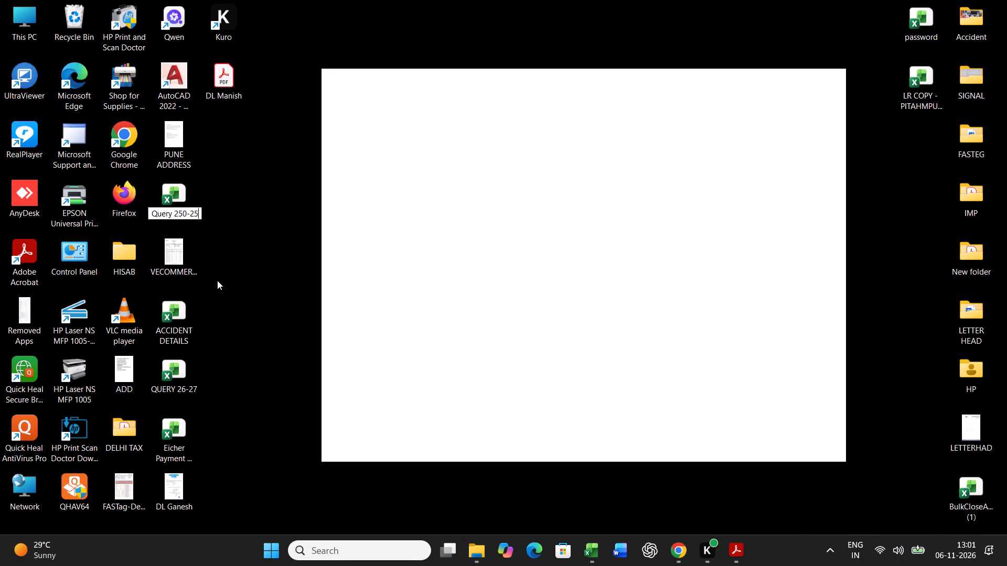
pyautogui.press('BackSpace')
pyautogui.press('BackSpace')
pyautogui.press('BackSpace')
pyautogui.press('BackSpace')
pyautogui.write('26-')
pyautogui.write('259')
pyautogui.press('Return')
# Open the renamed Query 226-259 workbook.
pyautogui.press('Return')
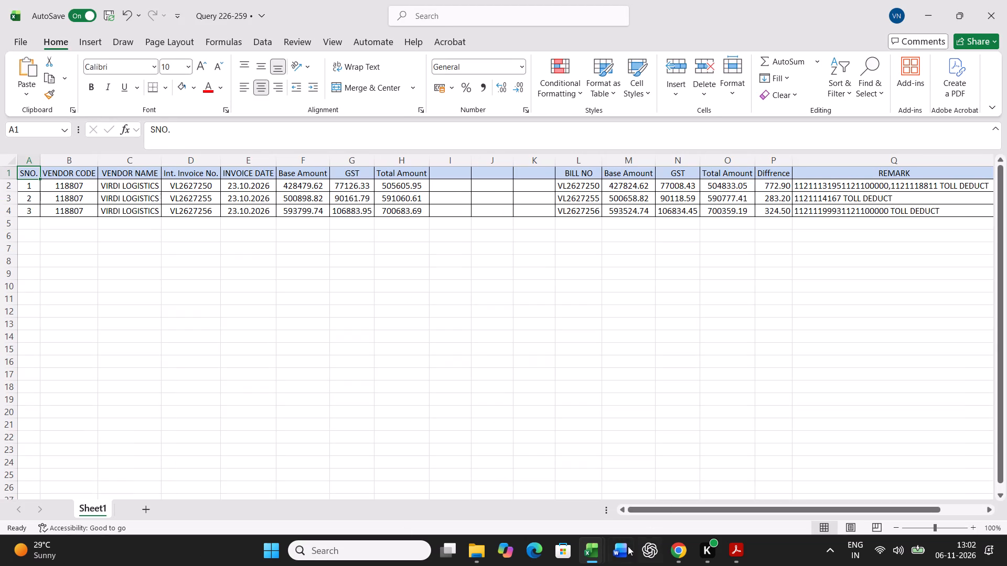
pyautogui.click(592, 546)
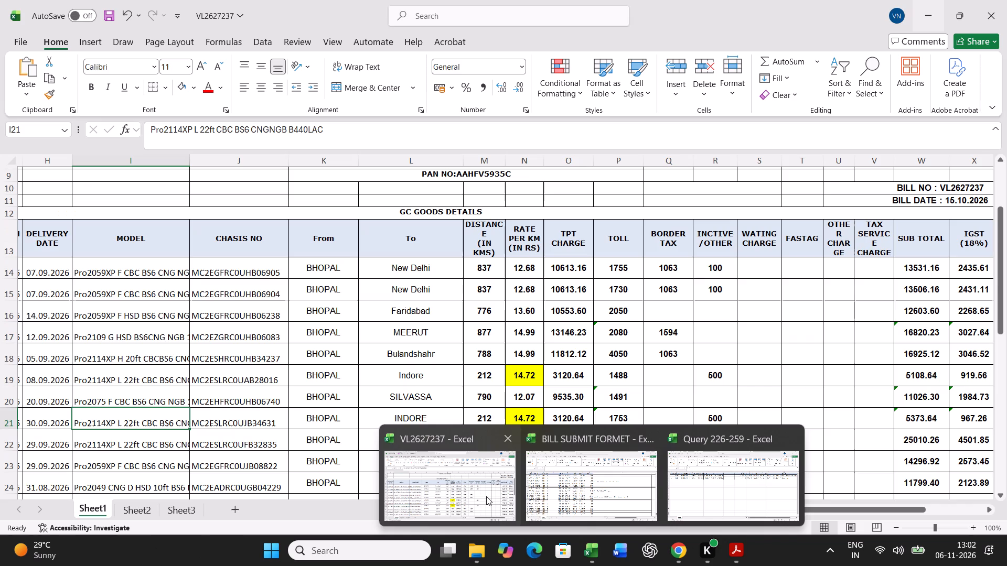
pyautogui.click(721, 482)
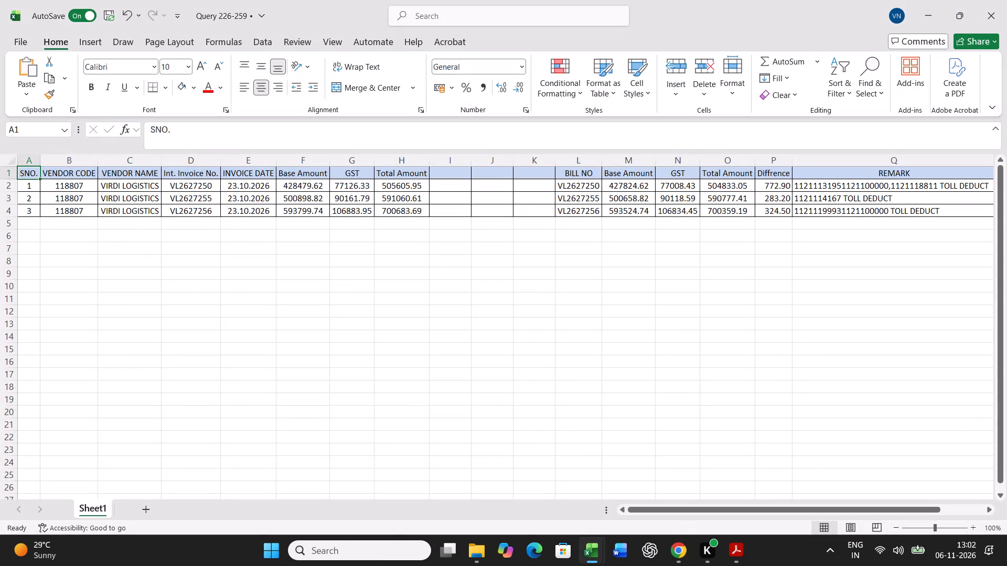
pyautogui.scroll(4, 681, 470)
# Bring up the BILL SUBMIT FORMET workbook from the YEAR-26-27 folder and find the bill VL2627226 entry on Sheet2.
pyautogui.click(475, 544)
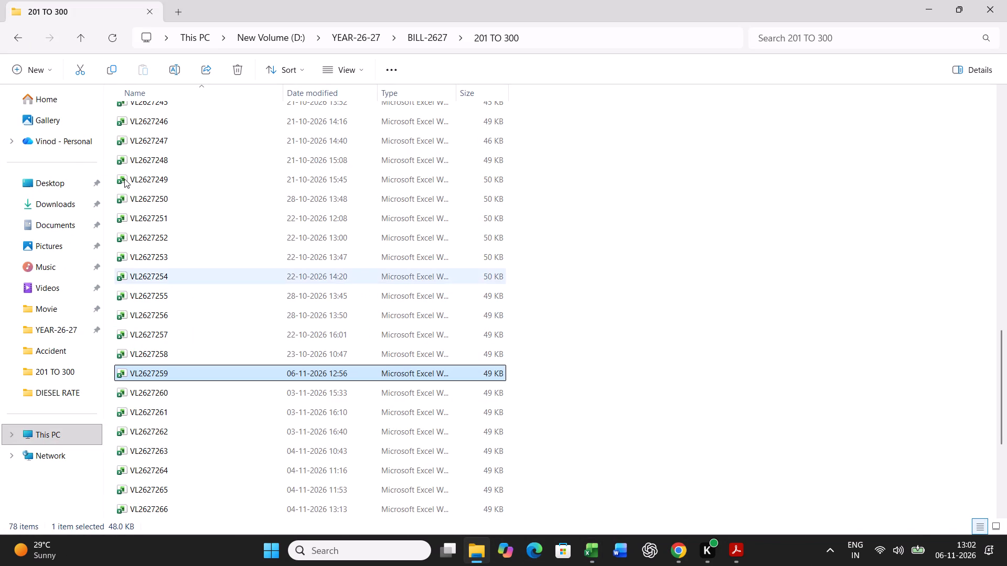
pyautogui.doubleClick(16, 38)
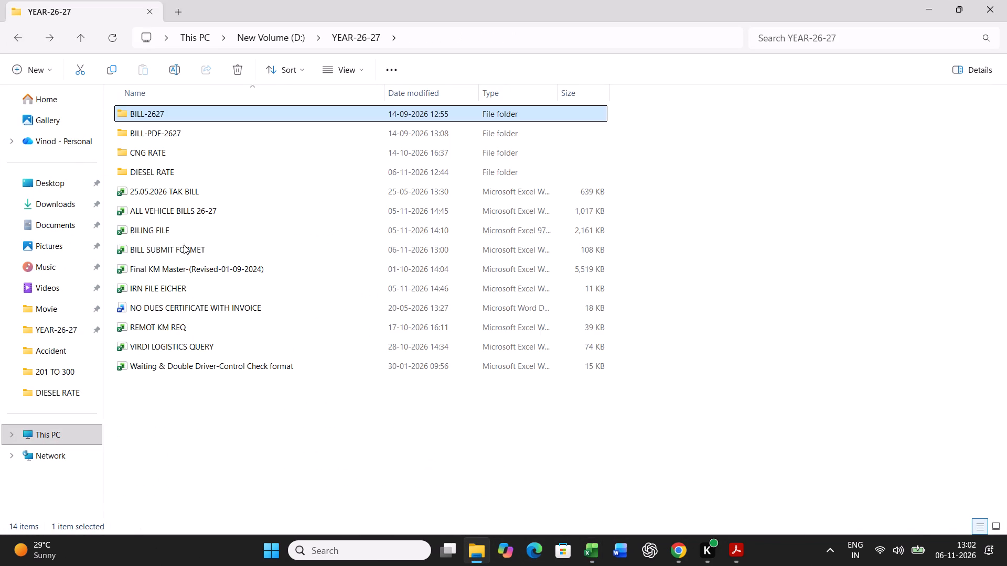
pyautogui.doubleClick(182, 256)
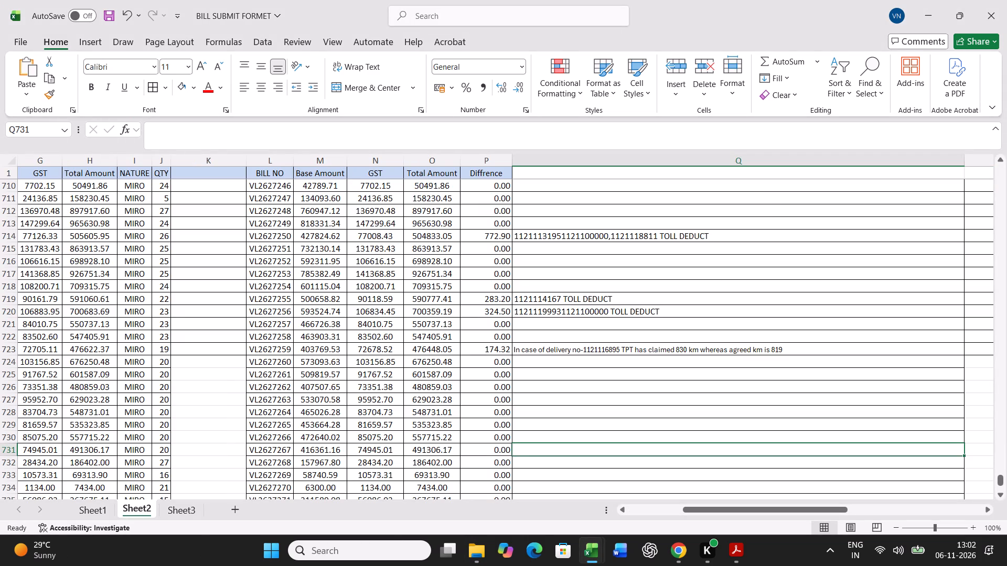
pyautogui.scroll(5, 623, 403)
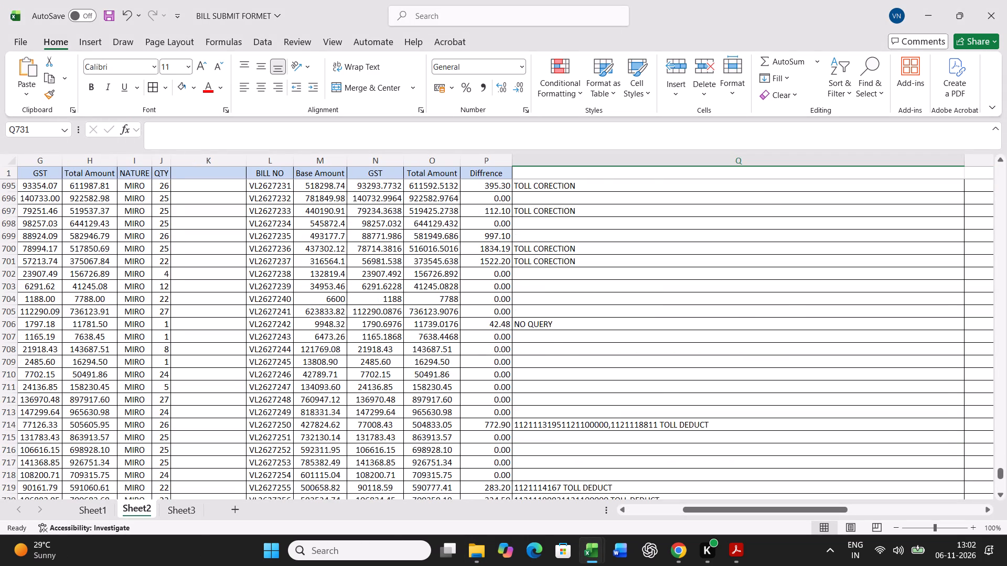
pyautogui.scroll(5, 449, 421)
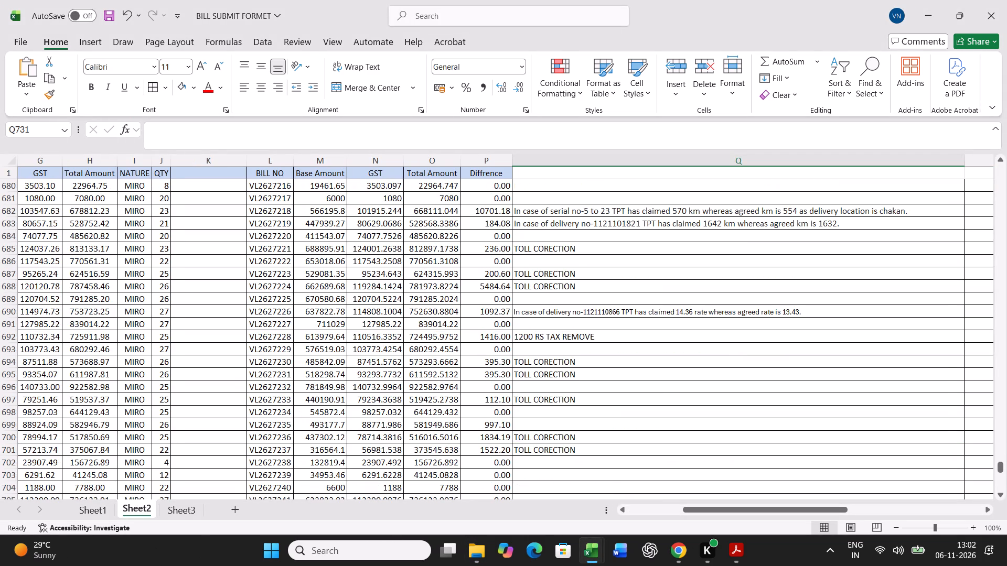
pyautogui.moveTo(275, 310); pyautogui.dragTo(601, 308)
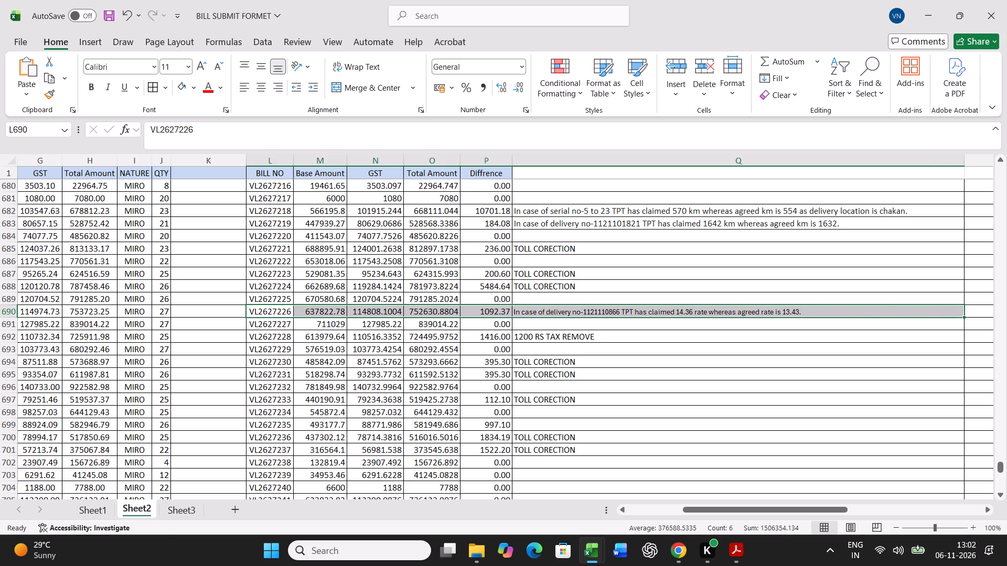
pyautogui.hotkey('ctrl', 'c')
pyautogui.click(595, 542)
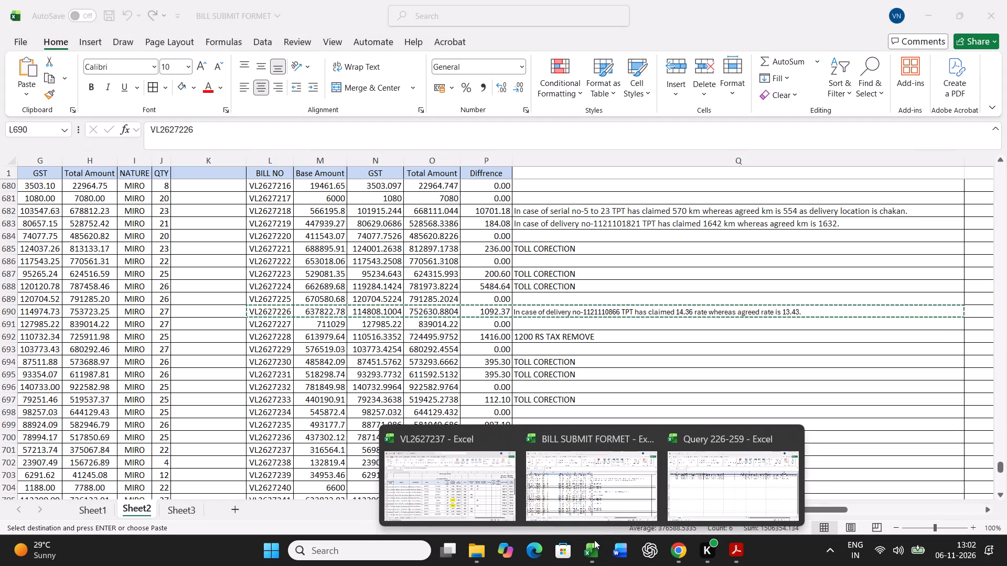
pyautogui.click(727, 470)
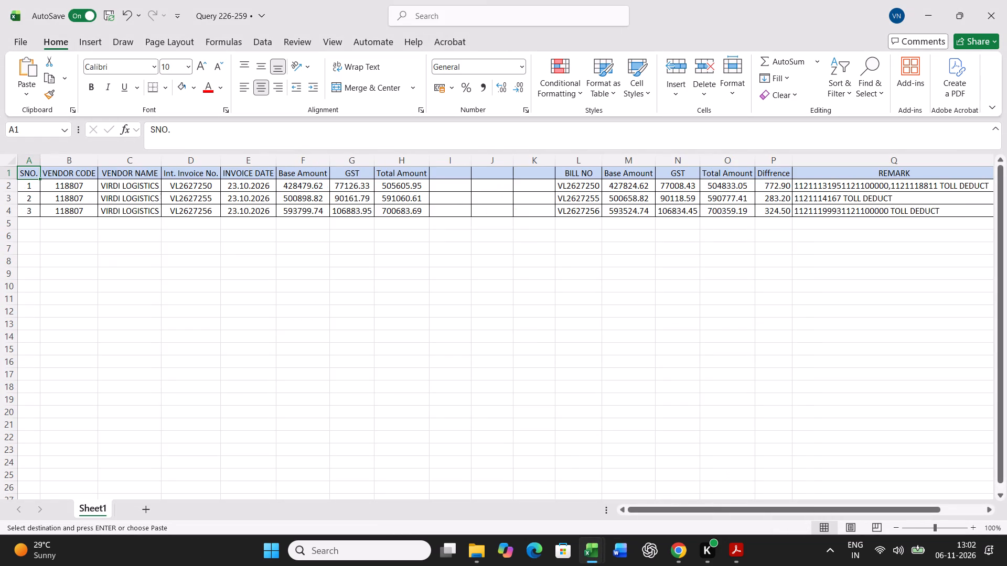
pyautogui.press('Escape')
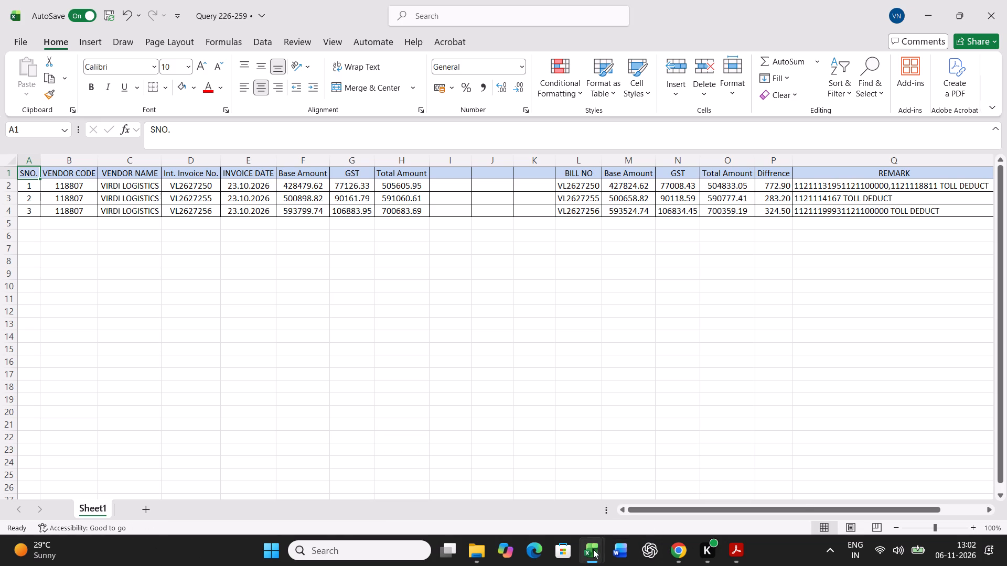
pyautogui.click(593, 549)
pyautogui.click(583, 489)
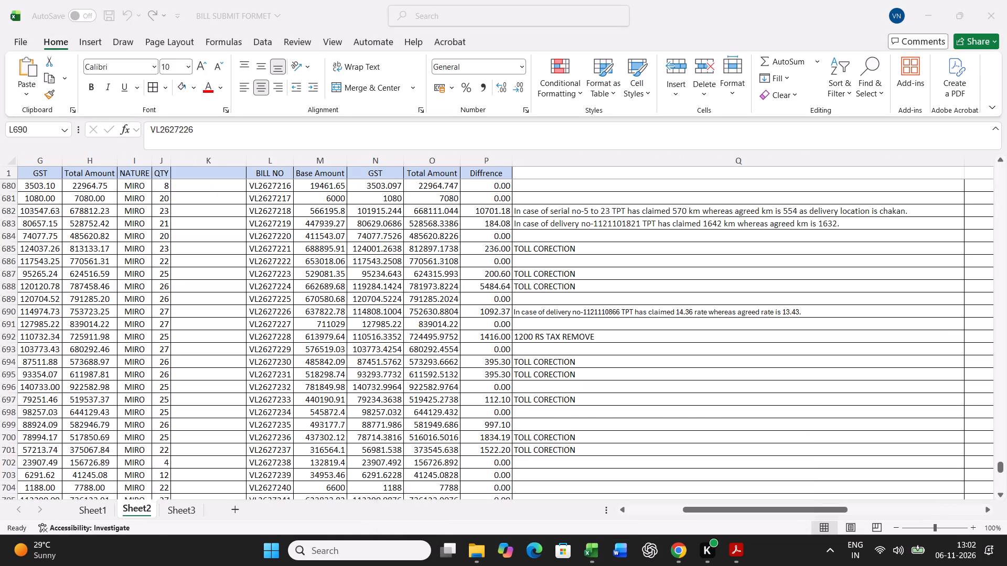
# Copy the complete VL2627226 row, from serial number to remark, over row 2 of the Query 226-259 workbook.
pyautogui.press('Left')
pyautogui.press('Left')
pyautogui.press('Left')
pyautogui.press('Left')
pyautogui.press('Left')
pyautogui.press('Left')
pyautogui.press('Left')
pyautogui.press('Left')
pyautogui.press('Left')
pyautogui.press('Left')
pyautogui.press('Left')
pyautogui.press('Left')
pyautogui.press('Left')
pyautogui.press('Left')
pyautogui.press('Left')
pyautogui.press('Left')
pyautogui.press('Left')
pyautogui.press('Left')
pyautogui.press('Left')
pyautogui.press('Left')
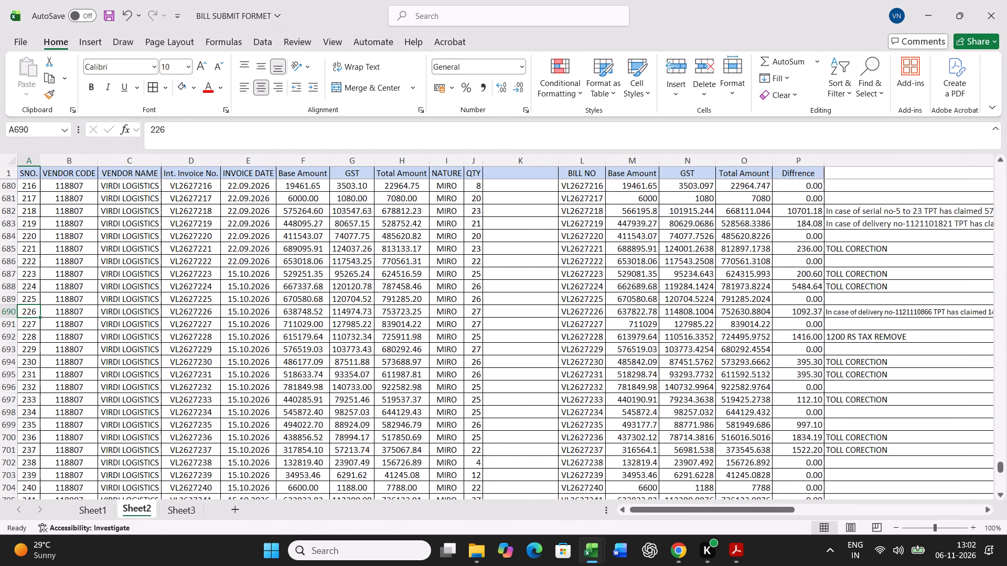
pyautogui.hotkey('ctrl', 'shift', 'Right')
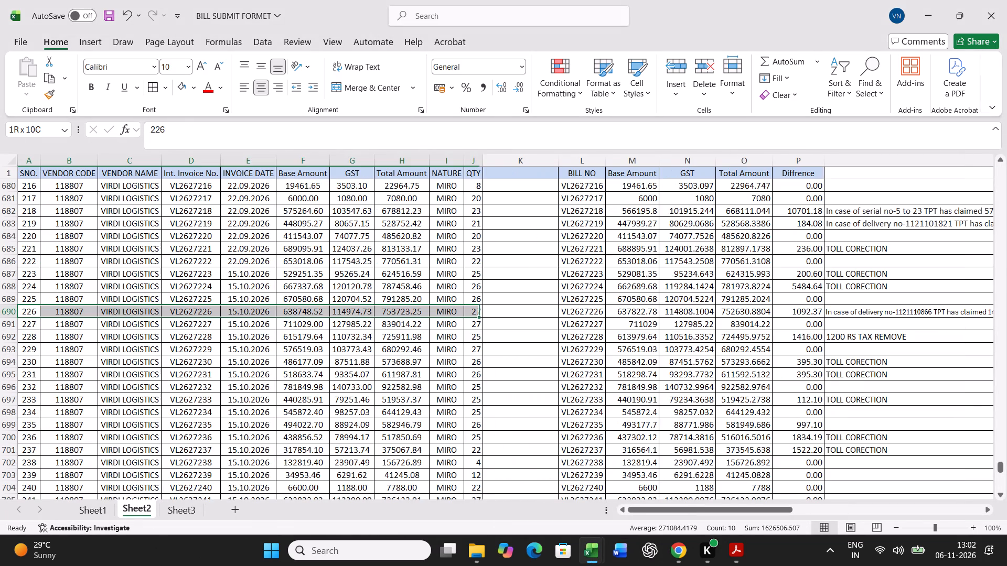
pyautogui.hotkey('ctrl', 'shift', 'Right')
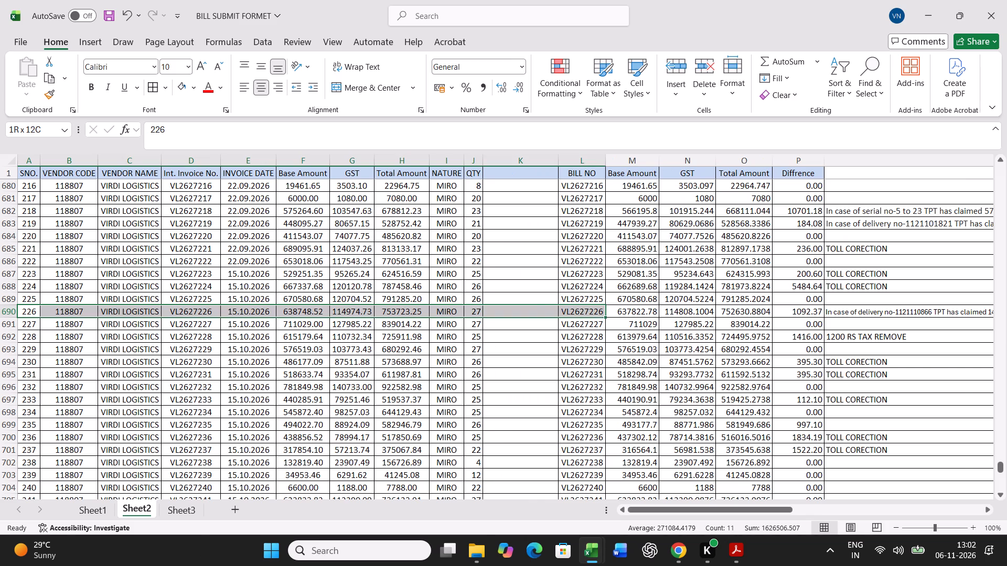
pyautogui.hotkey('ctrl', 'shift', 'Right')
pyautogui.hotkey('ctrl', 'c')
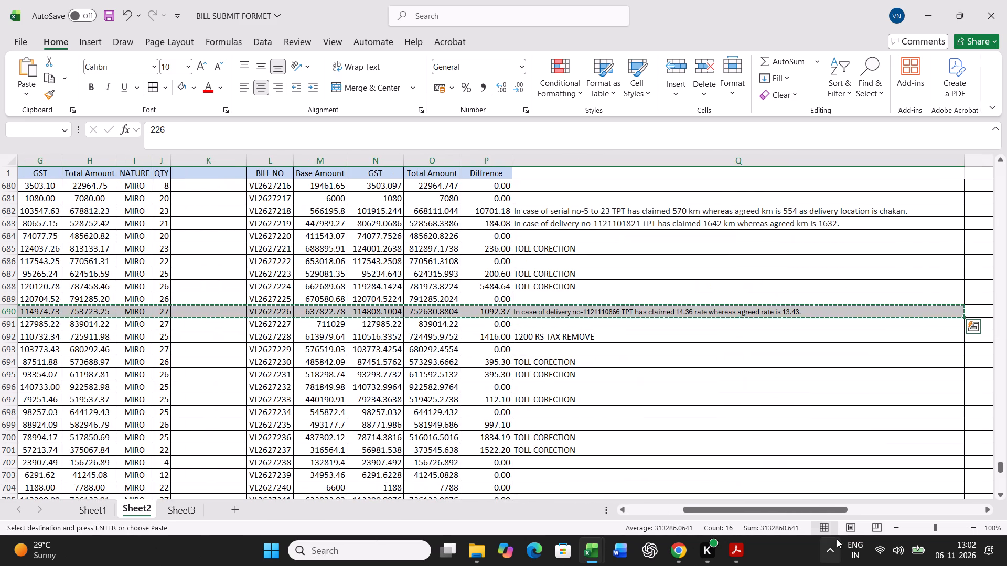
pyautogui.click(590, 559)
pyautogui.click(741, 501)
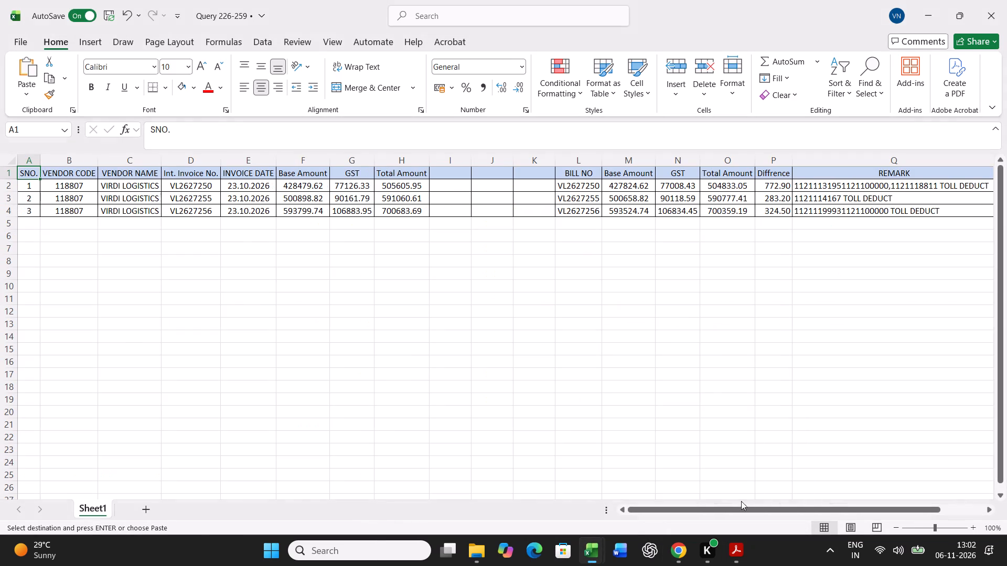
pyautogui.click(28, 189)
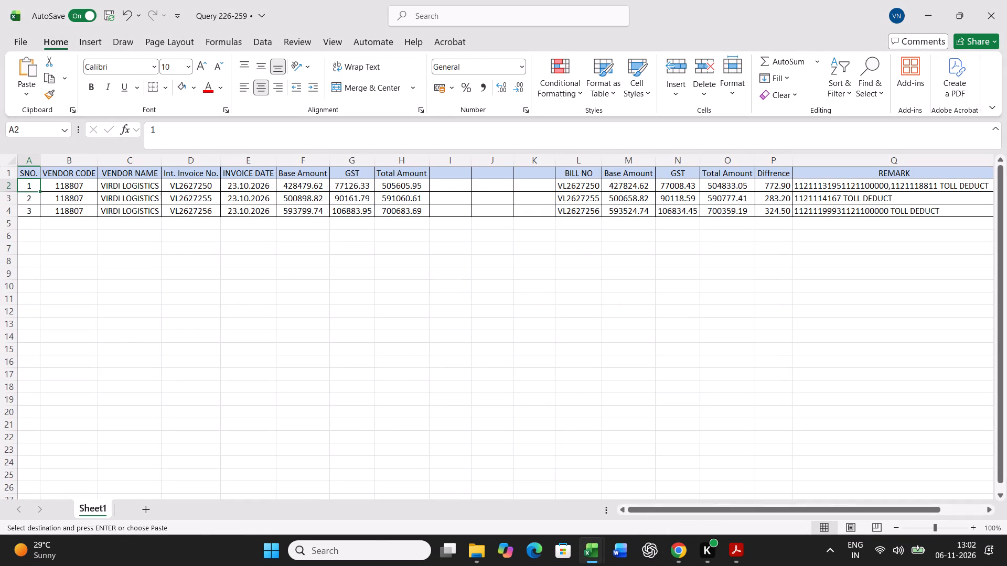
pyautogui.hotkey('ctrl', 'v')
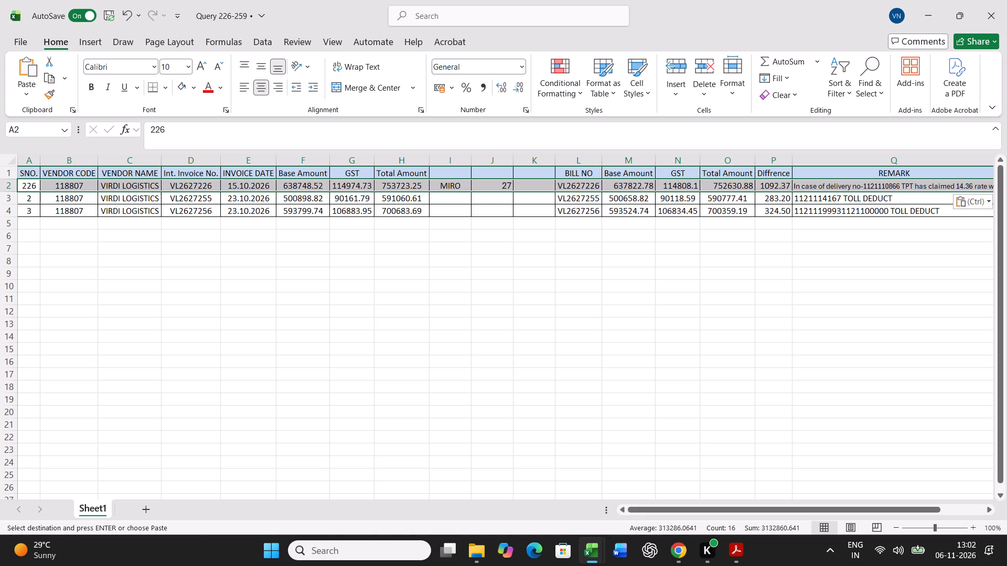
# Clear the MIRO and 27 entries from columns I and J of the VL2627226 row.
pyautogui.moveTo(457, 186); pyautogui.dragTo(485, 186)
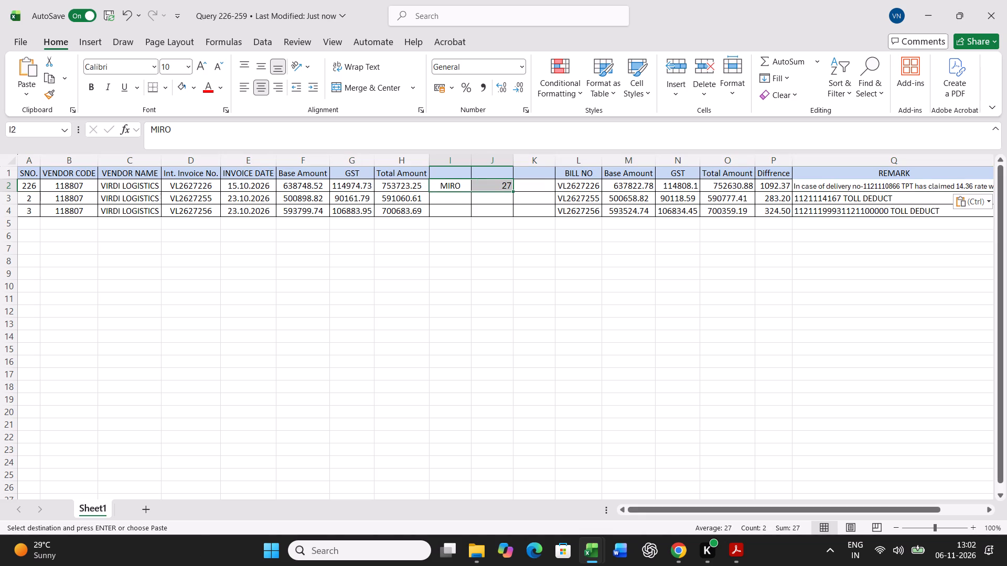
pyautogui.press('Delete')
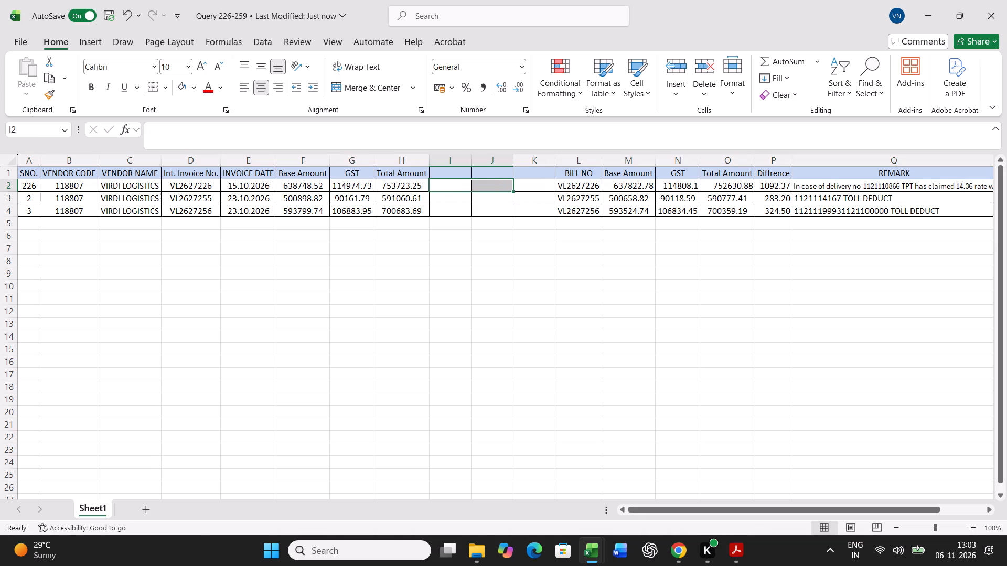
# Copy the complete VL2627259 row from Sheet2 of BILL SUBMIT FORMET over row 3 of the Query 226-259 workbook.
pyautogui.click(585, 553)
pyautogui.click(709, 475)
pyautogui.click(599, 554)
pyautogui.click(612, 497)
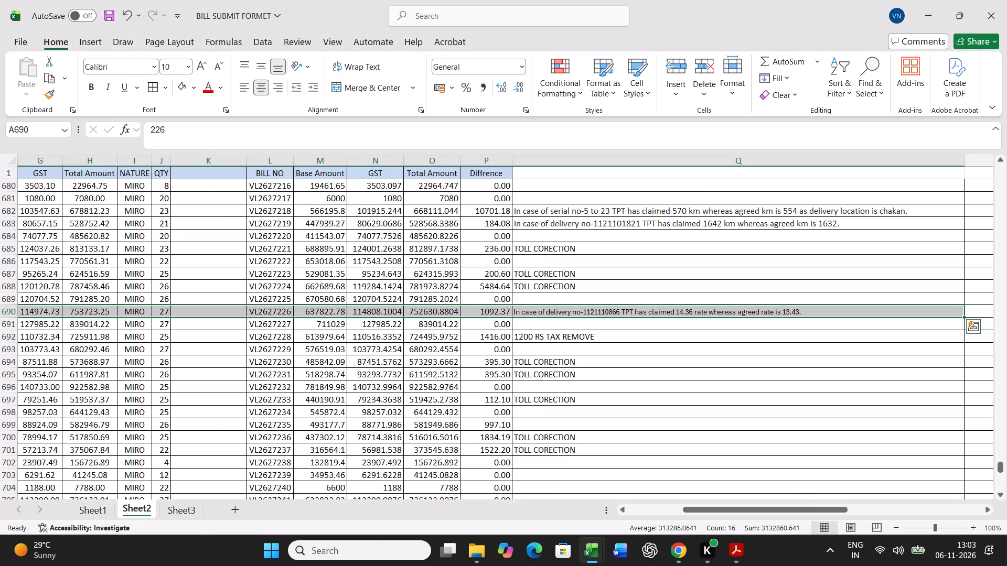
pyautogui.click(651, 514)
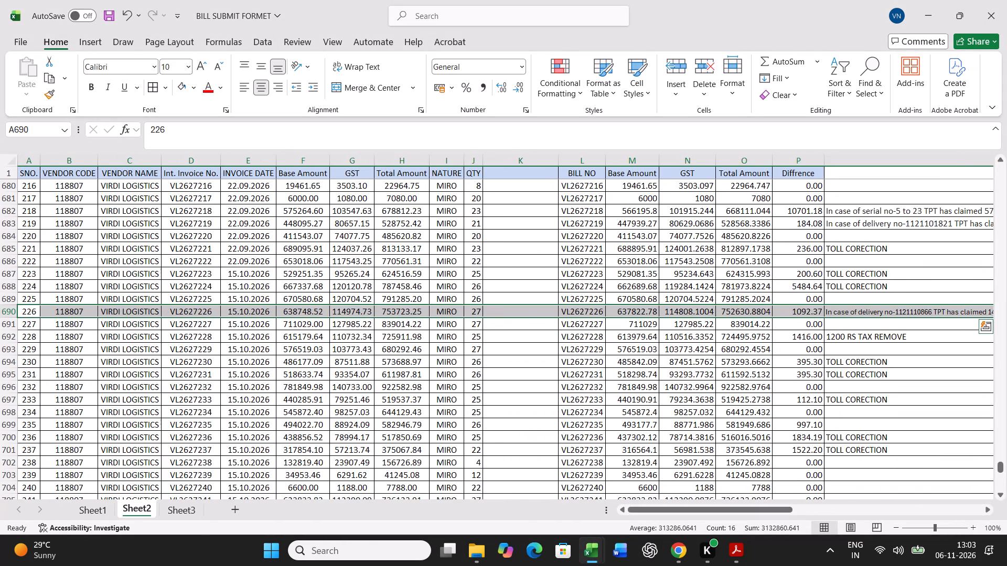
pyautogui.scroll(-5, 838, 441)
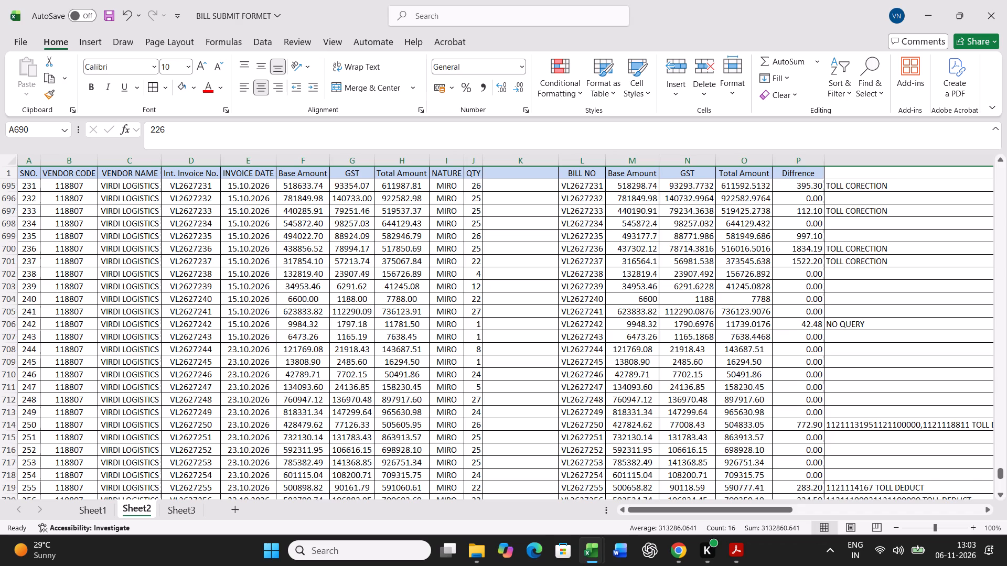
pyautogui.scroll(-4, 599, 453)
pyautogui.click(592, 388)
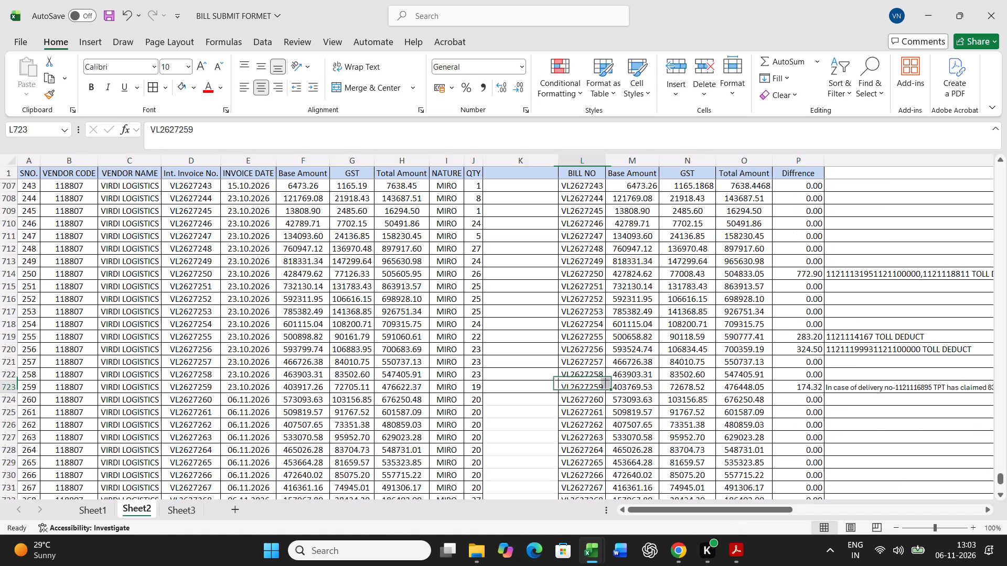
pyautogui.press('Left')
pyautogui.press('Left')
pyautogui.press('Left')
pyautogui.press('Left')
pyautogui.press('Left')
pyautogui.press('Left')
pyautogui.press('Left')
pyautogui.press('Left')
pyautogui.press('Left')
pyautogui.press('Left')
pyautogui.press('Left')
pyautogui.press('Left')
pyautogui.press('Left')
pyautogui.press('Left')
pyautogui.press('Left')
pyautogui.press('Left')
pyautogui.press('Left')
pyautogui.press('Left')
pyautogui.press('Left')
pyautogui.press('Left')
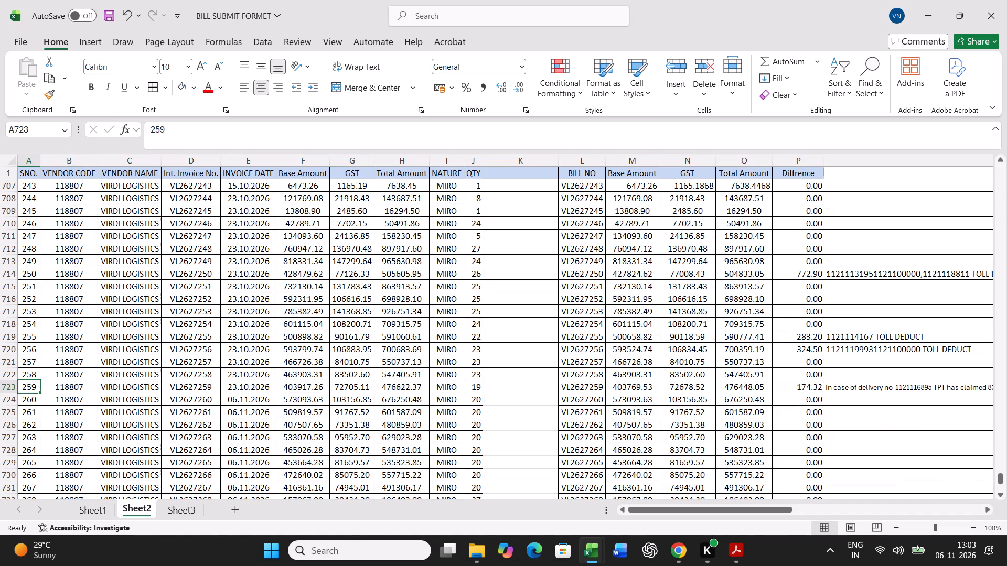
pyautogui.hotkey('ctrl', 'shift', 'Right')
pyautogui.hotkey('ctrl', 'shift', 'Right')
pyautogui.hotkey('ctrl', 'shift', 'Right')
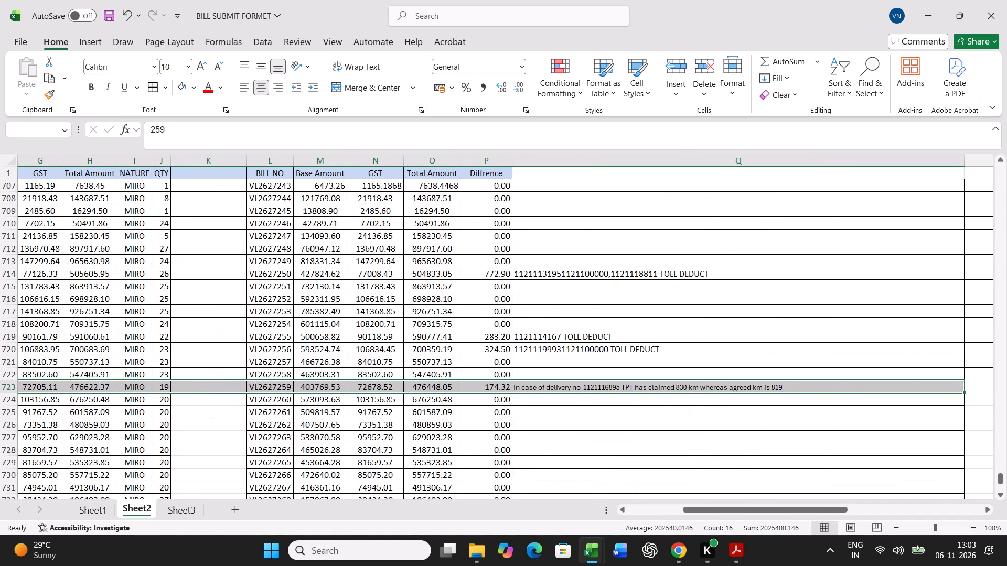
pyautogui.hotkey('ctrl', 'c')
pyautogui.click(597, 555)
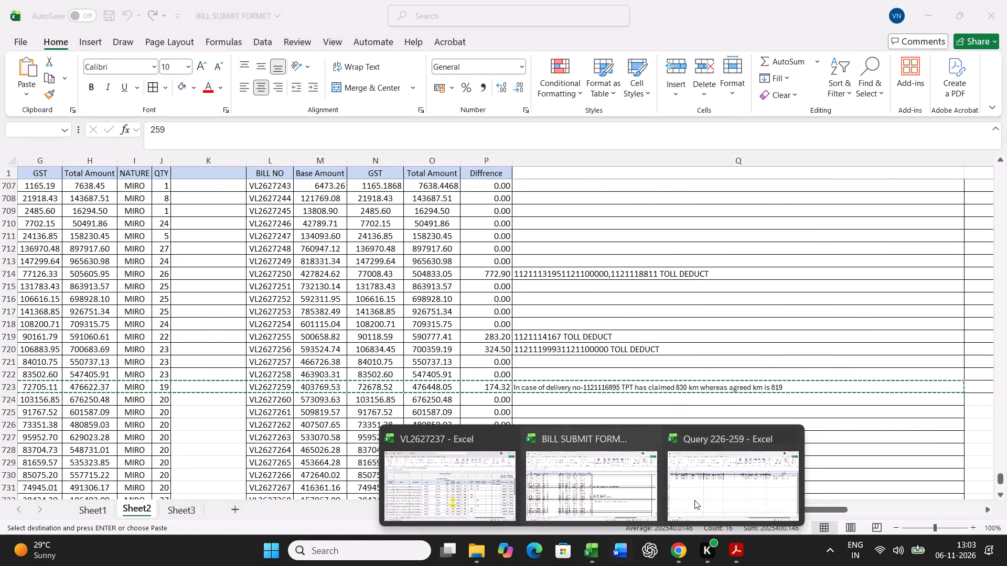
pyautogui.click(710, 486)
pyautogui.click(31, 198)
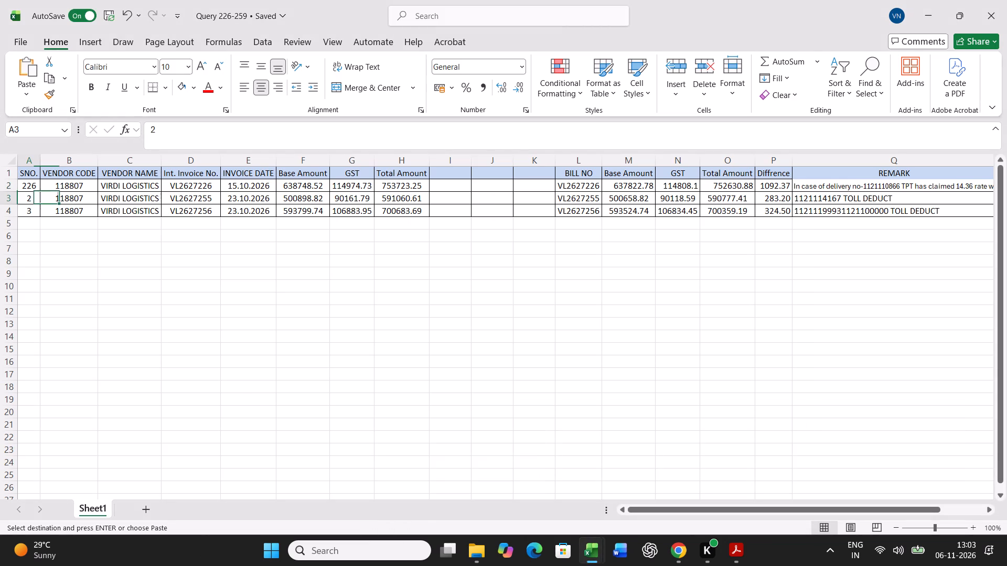
pyautogui.hotkey('ctrl', 'v')
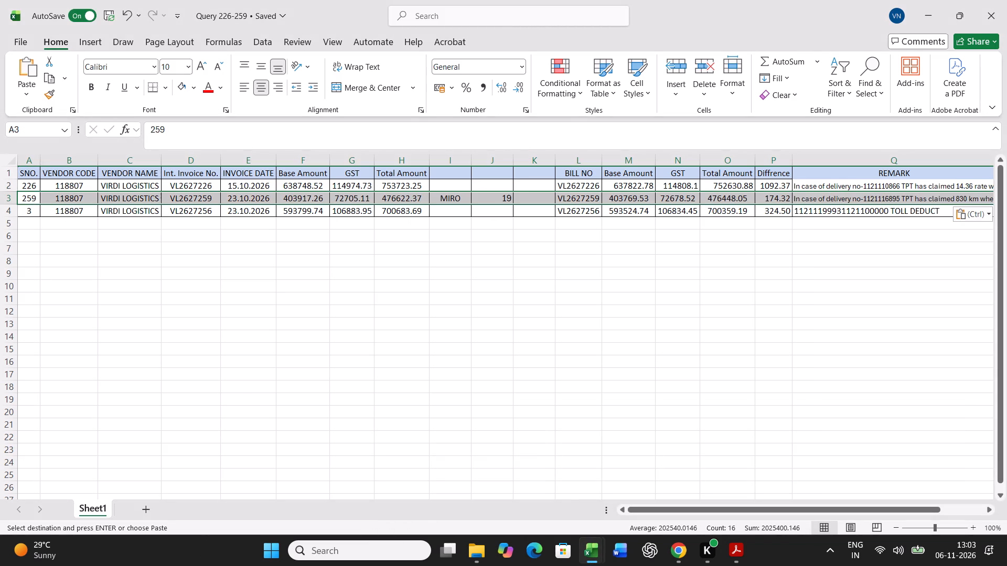
# Renumber the serial numbers of the VL2627226 and VL2627259 rows as 1 and 2.
pyautogui.click(28, 184)
pyautogui.press('1')
pyautogui.press('Return')
pyautogui.press('2')
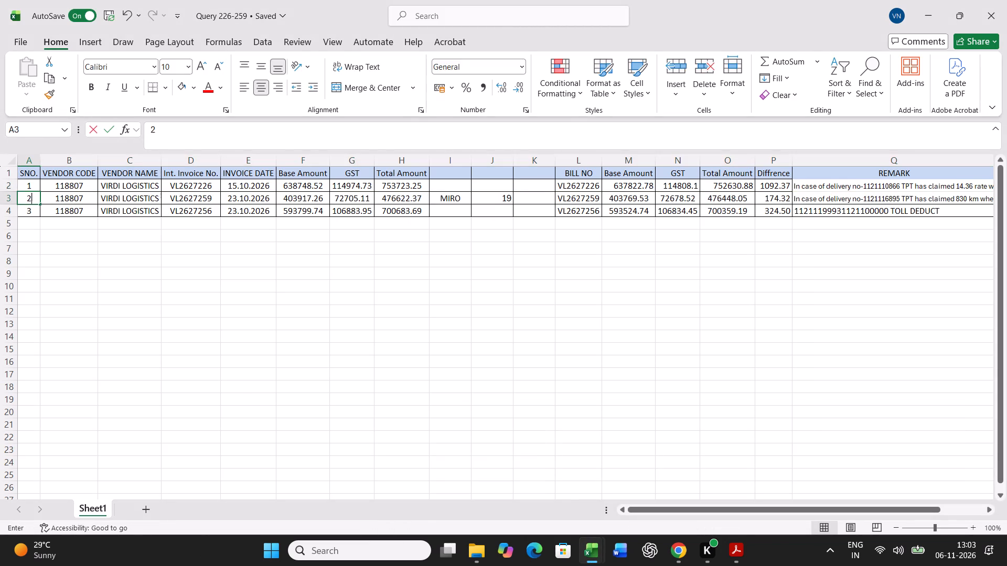
pyautogui.press('Return')
# Delete the entire VL2627256 row from the Query 226-259 sheet and save the workbook.
pyautogui.rightClick(257, 214)
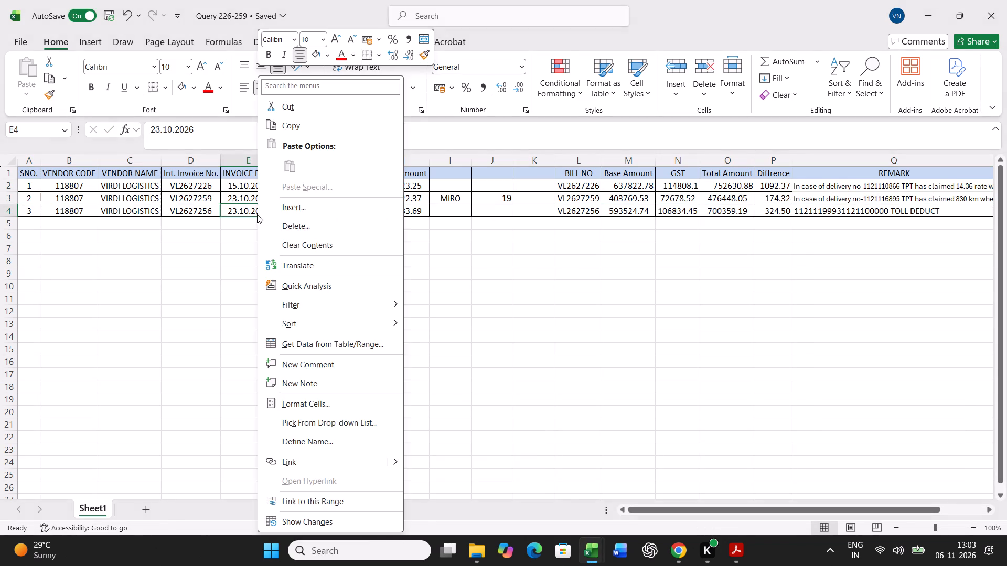
pyautogui.click(290, 226)
pyautogui.click(262, 256)
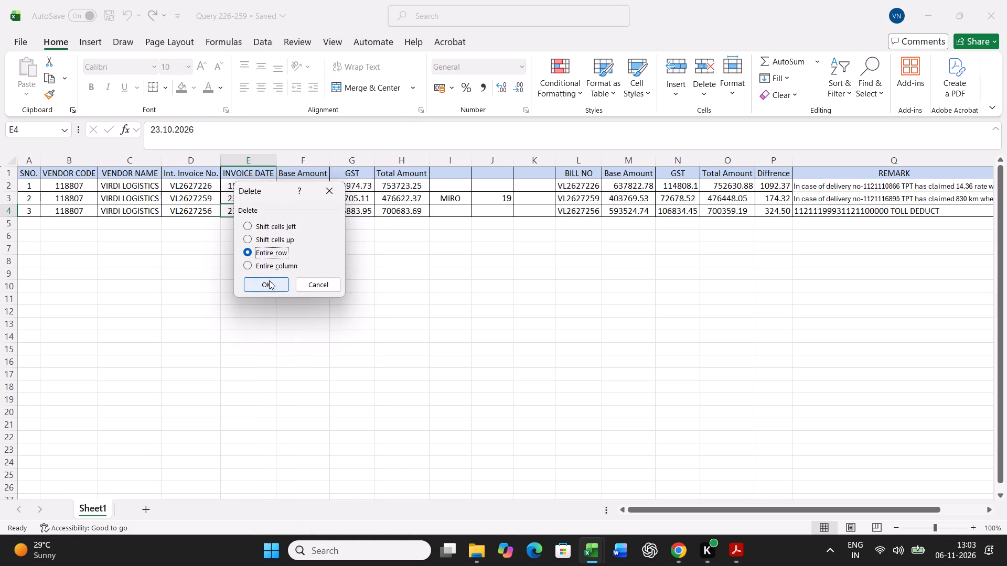
pyautogui.click(270, 279)
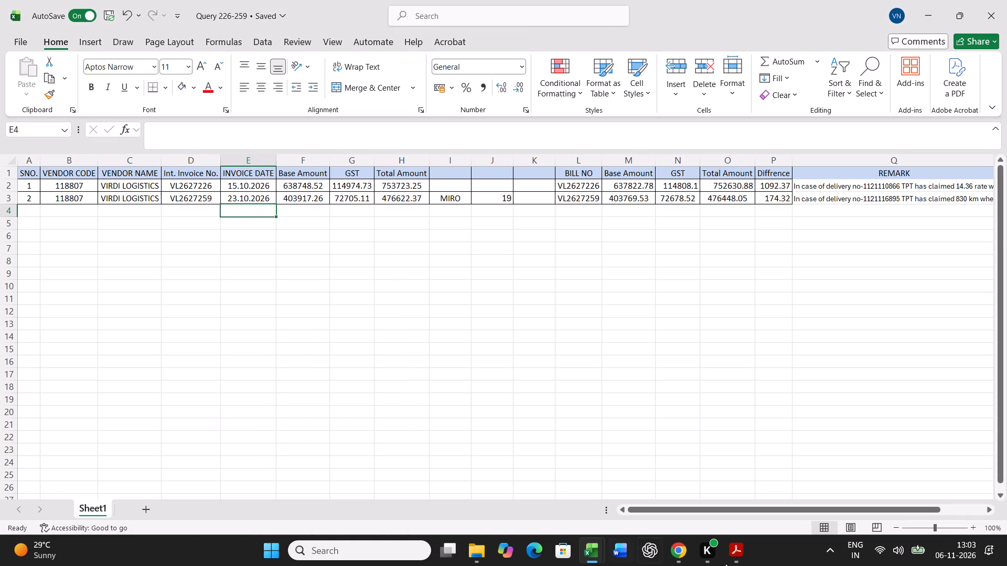
pyautogui.click(26, 176)
pyautogui.hotkey('ctrl', 's')
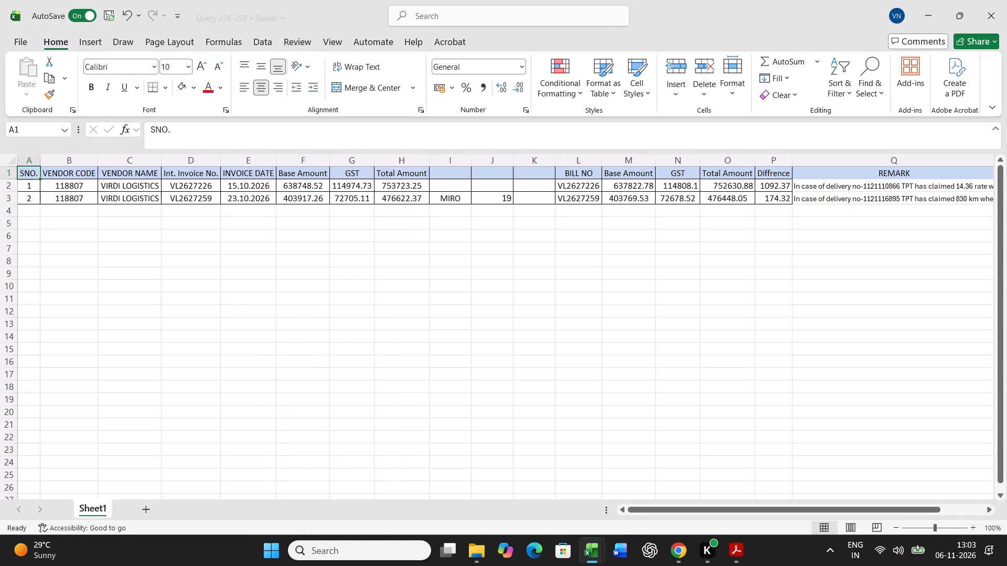
# Apply borders to the remark cells Q2:Q3 of both bills, return to the start of row 2 and save.
pyautogui.moveTo(811, 508); pyautogui.dragTo(924, 509)
pyautogui.moveTo(695, 187); pyautogui.dragTo(693, 192)
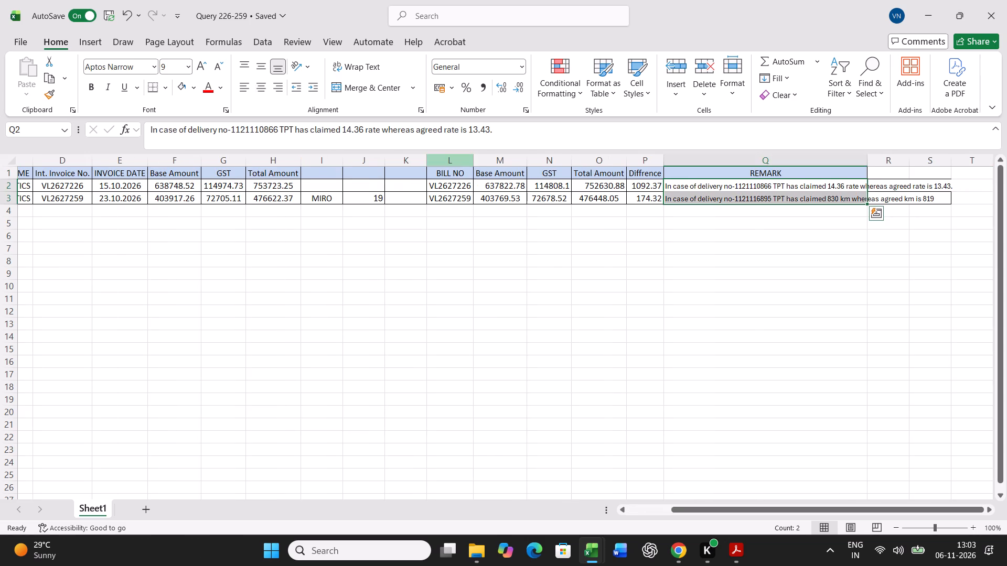
pyautogui.click(169, 89)
pyautogui.click(183, 217)
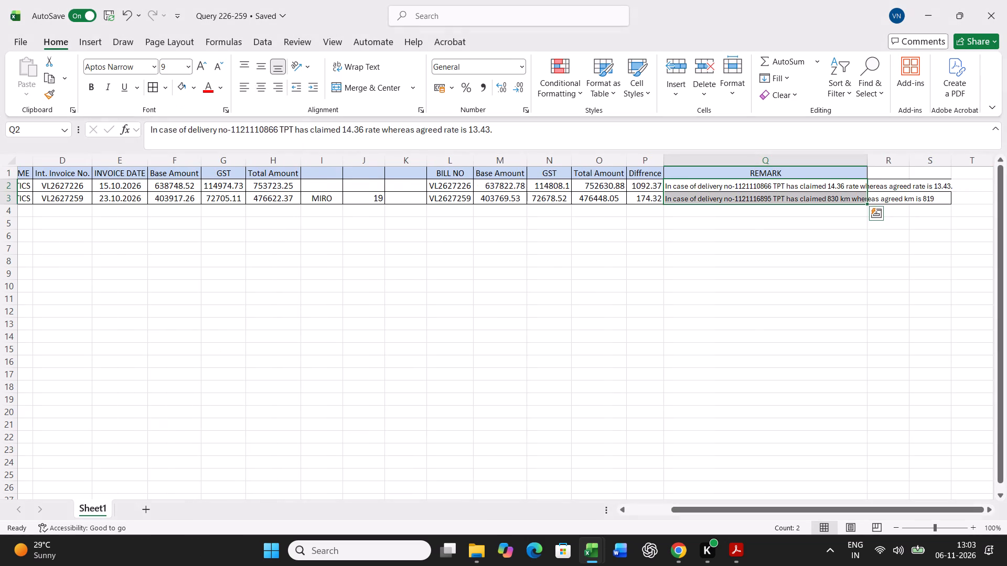
pyautogui.click(587, 336)
pyautogui.click(679, 184)
pyautogui.press('Left')
pyautogui.press('Left')
pyautogui.press('Left')
pyautogui.press('Left')
pyautogui.press('Left')
pyautogui.press('Left')
pyautogui.press('Left')
pyautogui.press('Left')
pyautogui.press('Left')
pyautogui.press('Left')
pyautogui.press('Left')
pyautogui.press('Left')
pyautogui.press('Left')
pyautogui.press('Left')
pyautogui.press('Left')
pyautogui.press('Left')
pyautogui.press('Left')
pyautogui.press('Left')
pyautogui.press('Left')
pyautogui.press('Left')
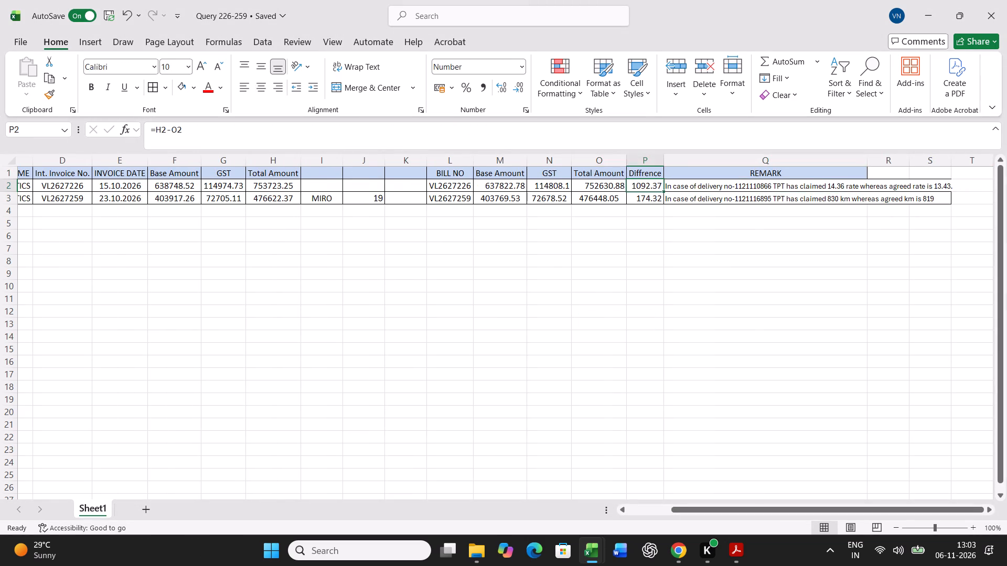
pyautogui.hotkey('ctrl', 's')
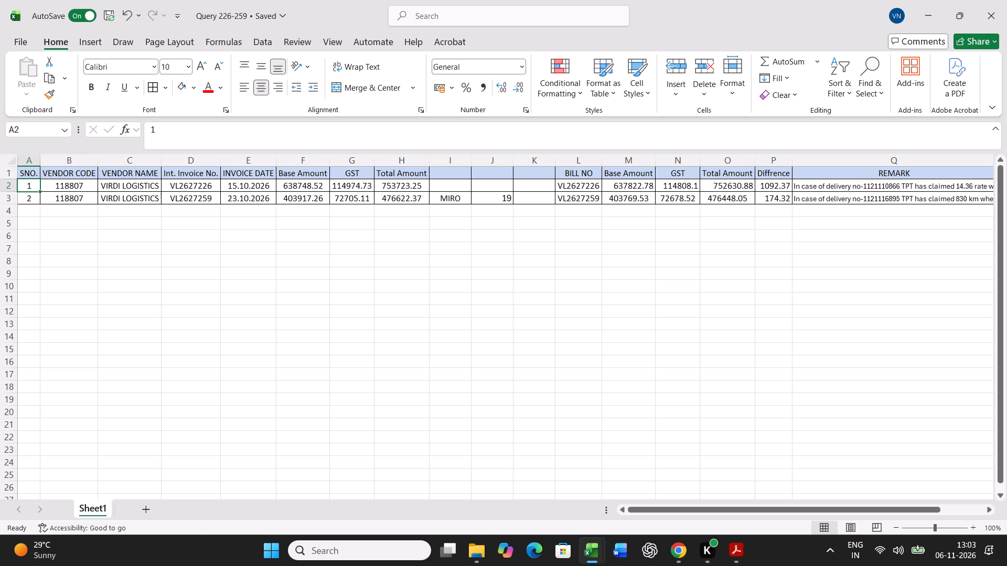
# Clear the MIRO and 19 entries from columns I and J of the VL2627259 row, return to cell A1 and save.
pyautogui.moveTo(456, 194); pyautogui.dragTo(476, 202)
pyautogui.press('Delete')
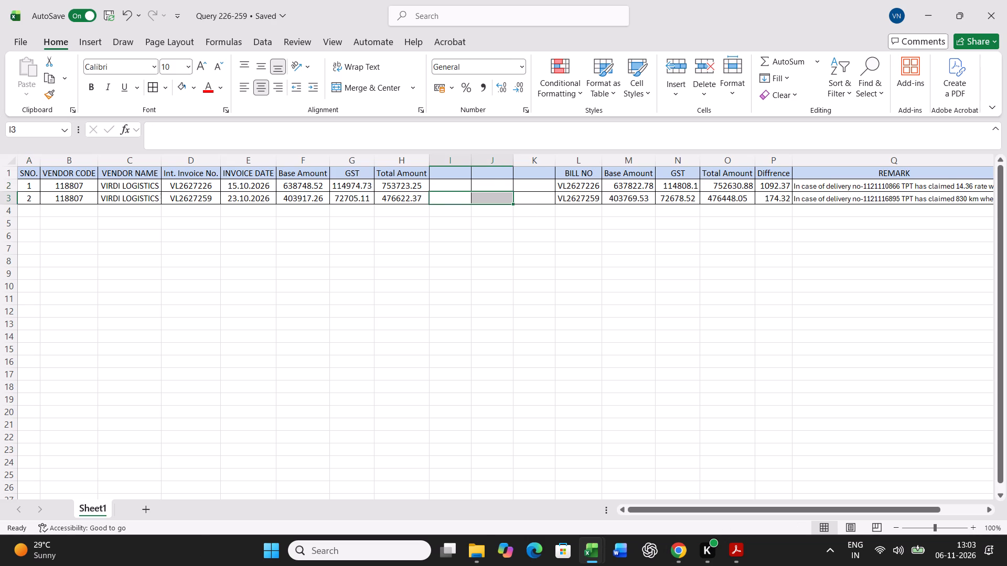
pyautogui.press('Left')
pyautogui.press('Left')
pyautogui.press('Left')
pyautogui.press('Left')
pyautogui.press('Left')
pyautogui.press('Left')
pyautogui.press('Left')
pyautogui.press('Left')
pyautogui.press('Left')
pyautogui.press('Left')
pyautogui.press('Left')
pyautogui.press('Left')
pyautogui.press('Left')
pyautogui.press('Left')
pyautogui.press('Left')
pyautogui.press('Left')
pyautogui.press('Left')
pyautogui.press('Left')
pyautogui.press('Left')
pyautogui.press('Left')
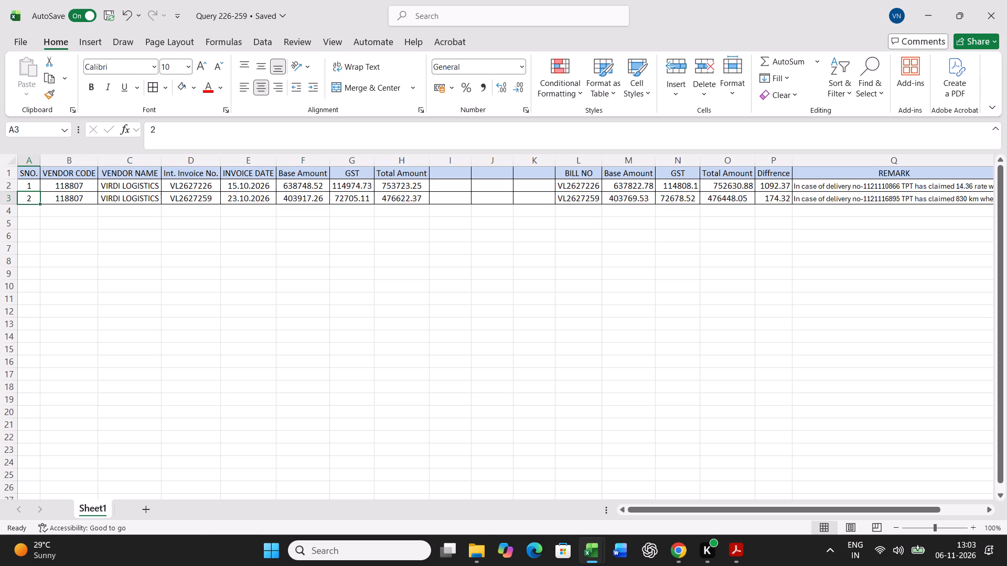
pyautogui.press('Up')
pyautogui.press('Left')
pyautogui.press('Up')
pyautogui.hotkey('ctrl', 's')
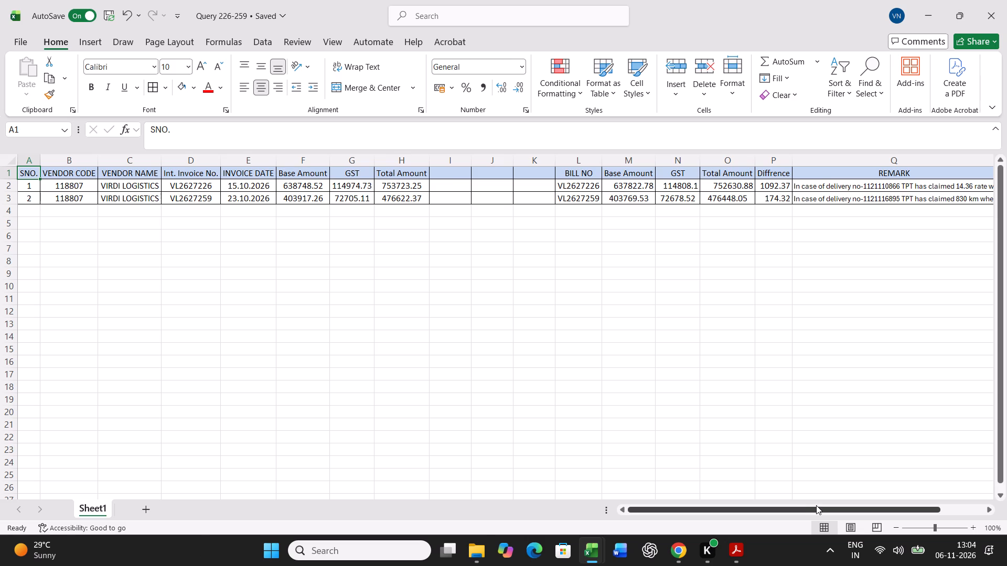
# Review both bill rows across all columns through to the full remark text, and save the workbook again.
pyautogui.moveTo(819, 506); pyautogui.dragTo(888, 514)
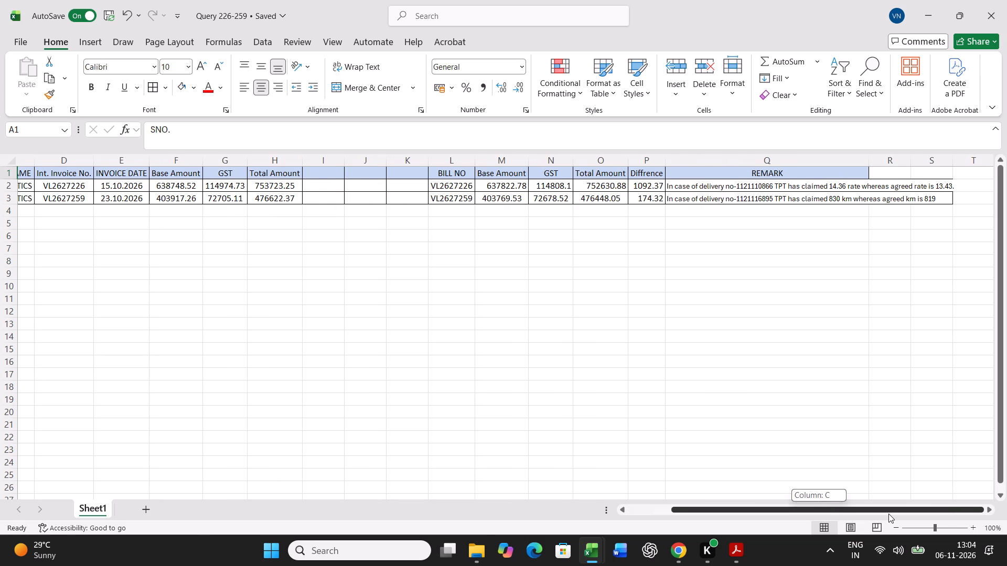
pyautogui.moveTo(888, 514); pyautogui.dragTo(723, 518)
pyautogui.moveTo(829, 513); pyautogui.dragTo(875, 513)
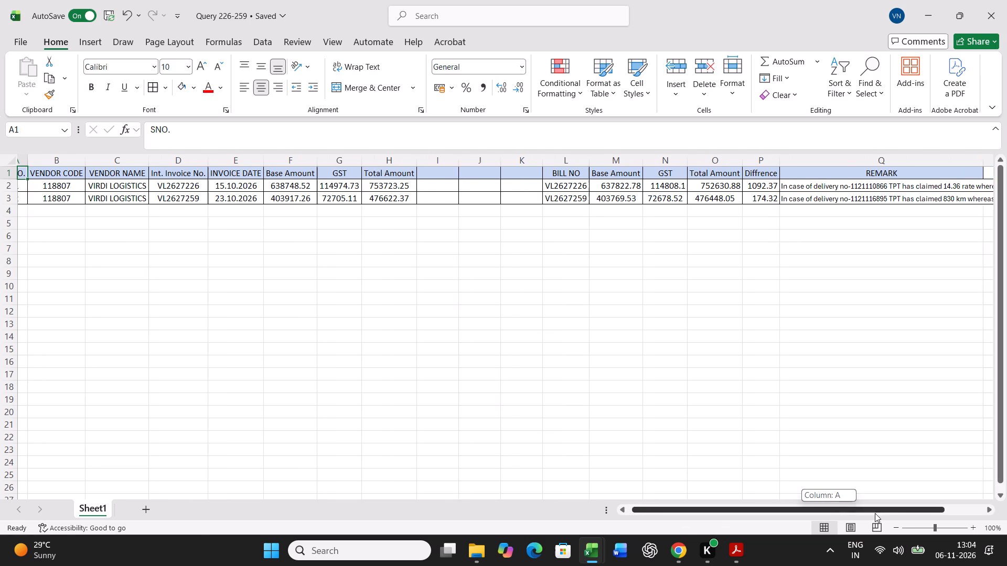
pyautogui.moveTo(875, 513); pyautogui.dragTo(902, 513)
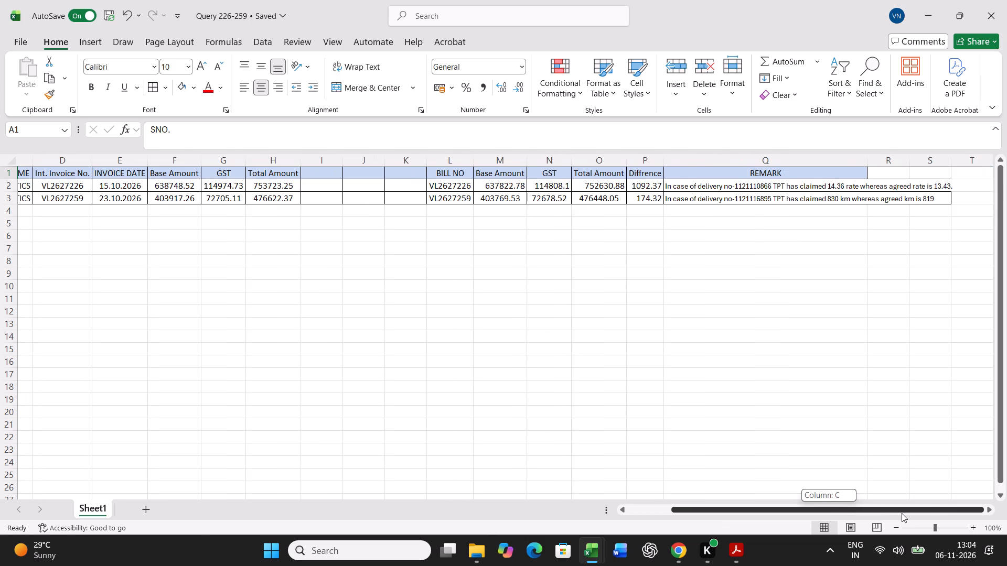
pyautogui.moveTo(902, 513); pyautogui.dragTo(770, 521)
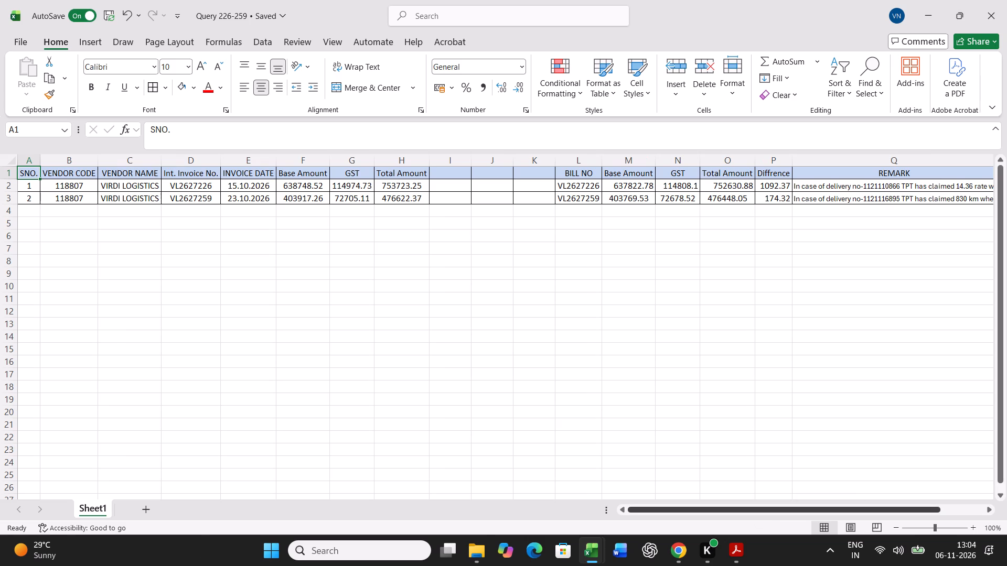
pyautogui.hotkey('ctrl', 's')
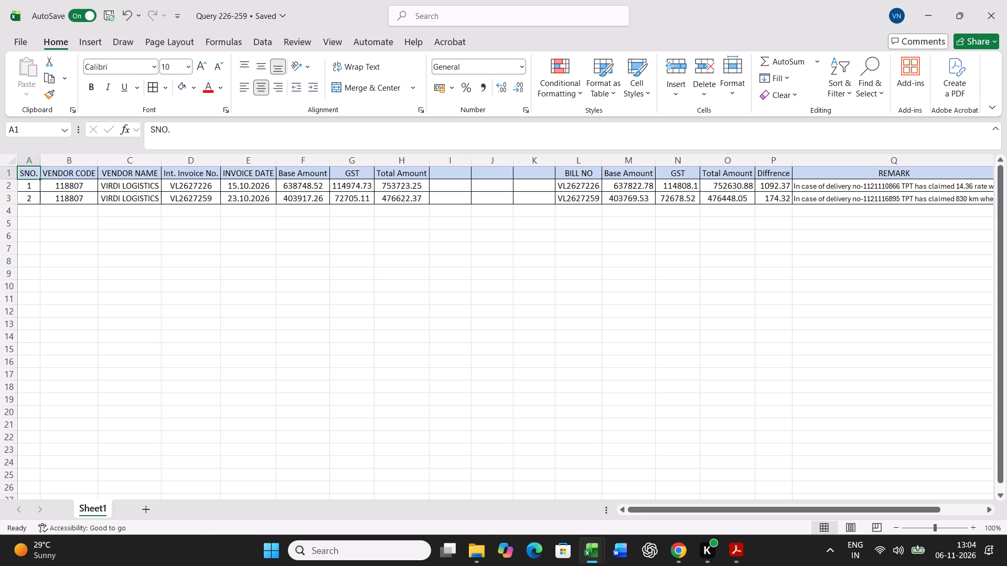
# Minimise the open workbook windows to return to the YEAR-26-27 folder in File Explorer.
pyautogui.click(922, 4)
pyautogui.click(922, 4)
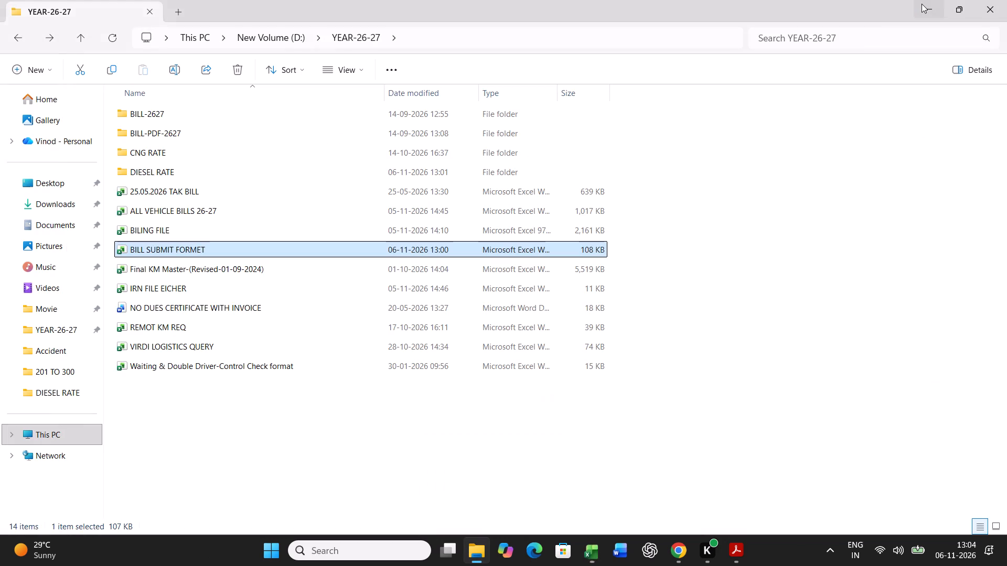
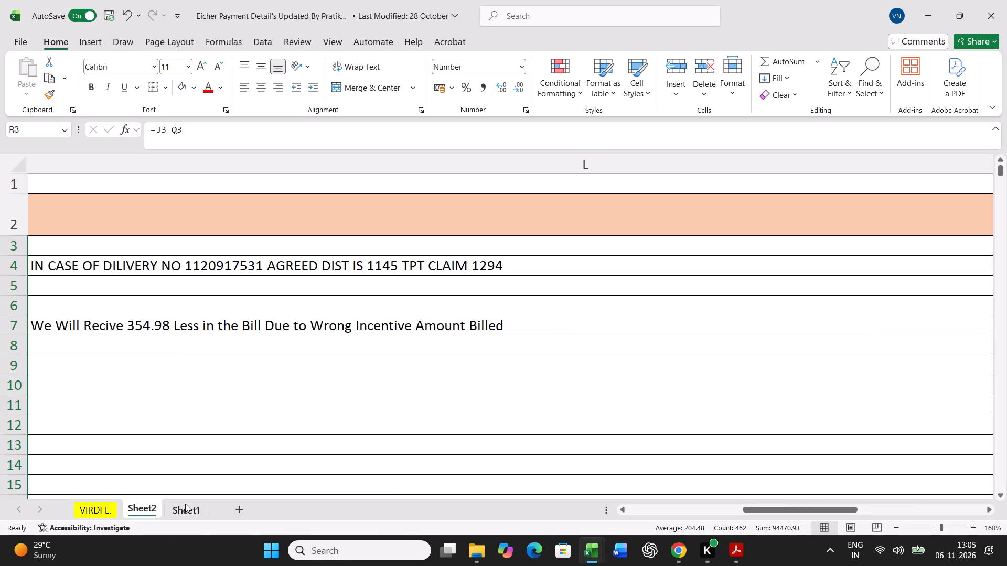
pyautogui.click(101, 513)
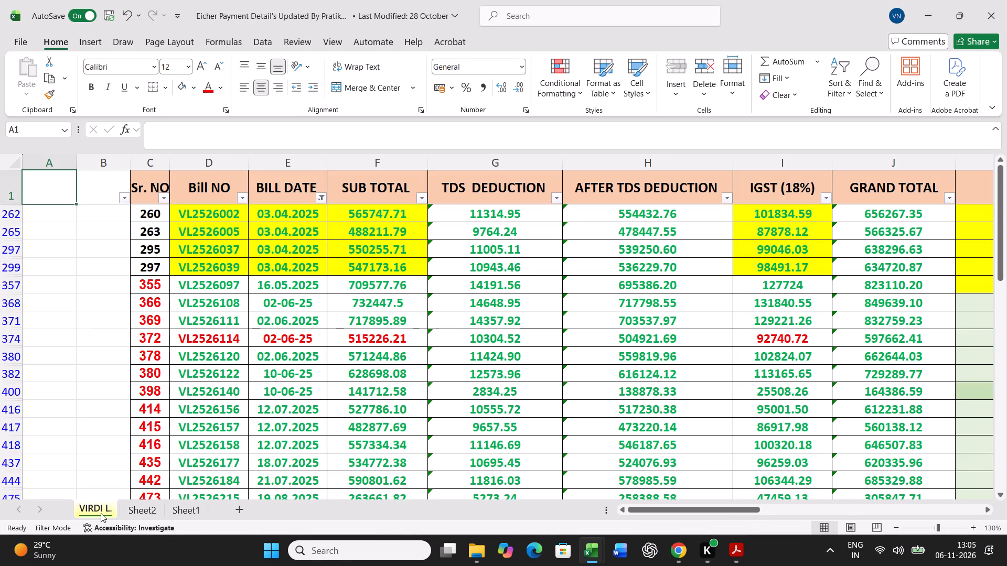
pyautogui.click(137, 512)
pyautogui.click(184, 513)
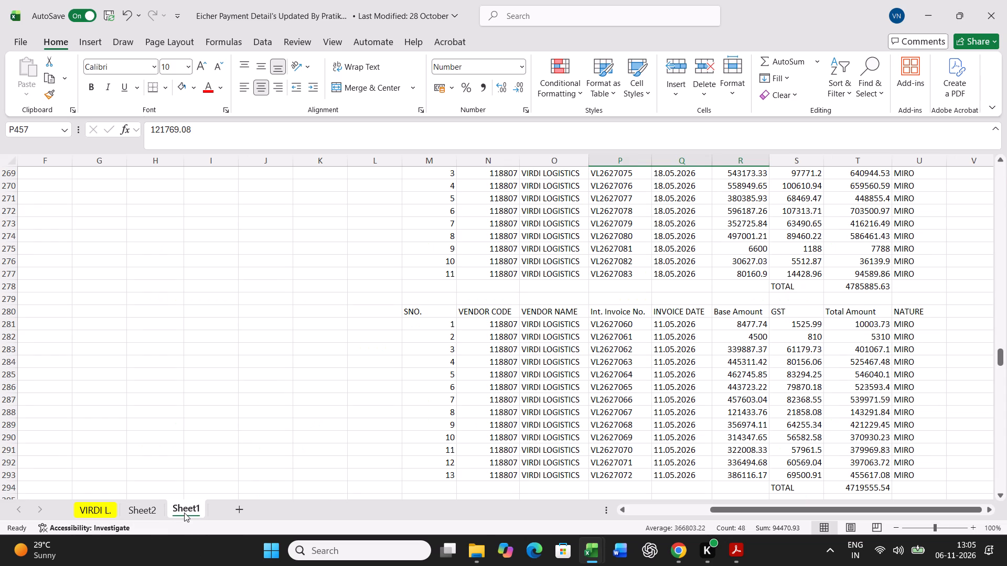
pyautogui.scroll(-5, 410, 426)
pyautogui.scroll(5, 410, 426)
pyautogui.scroll(-5, 410, 426)
pyautogui.scroll(5, 391, 438)
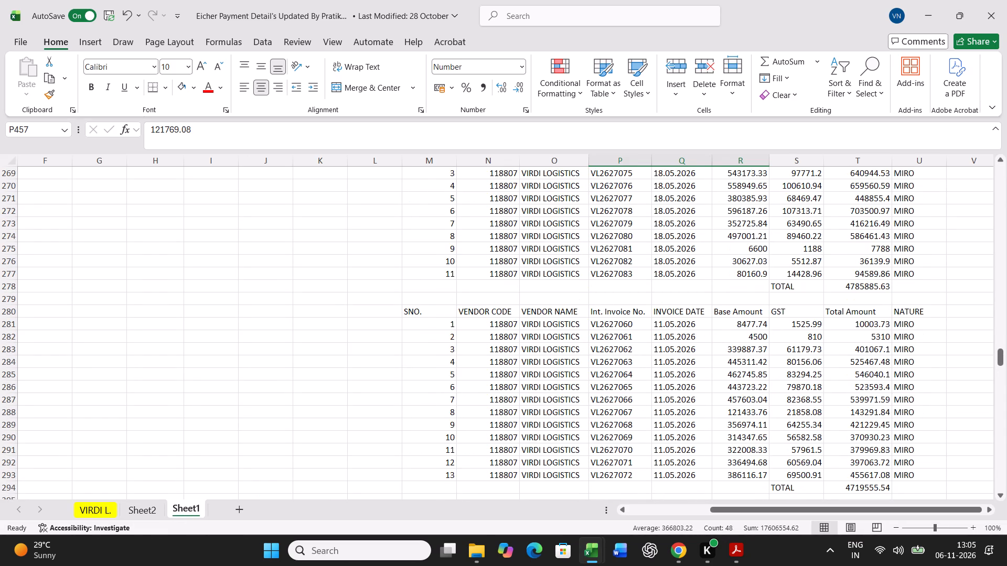
pyautogui.scroll(-8, 391, 438)
pyautogui.click(1005, 6)
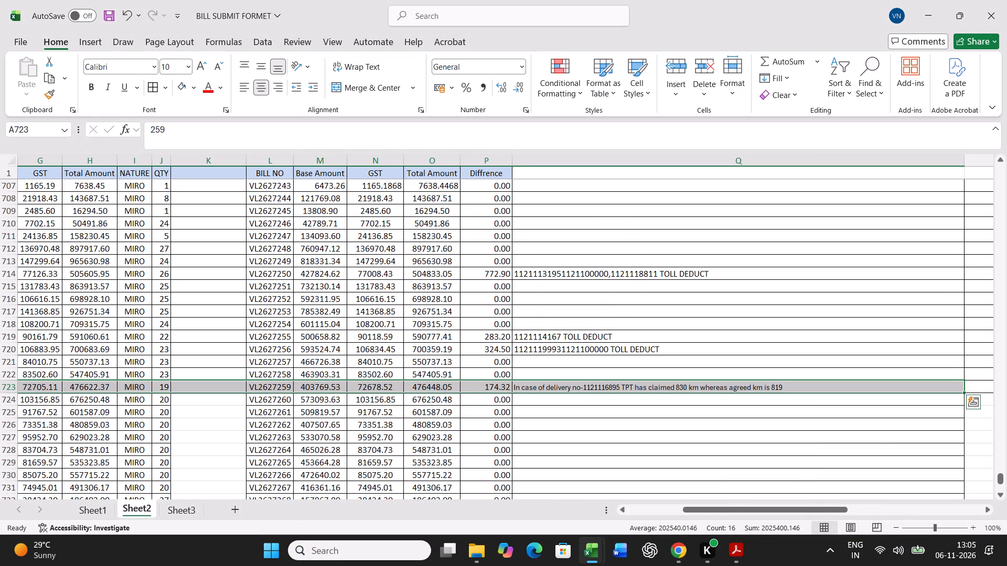
# Go to the serial number cell of the last bill, VL2627278, on Sheet2 of BILL SUBMIT FORMET and save the workbook.
pyautogui.click(998, 22)
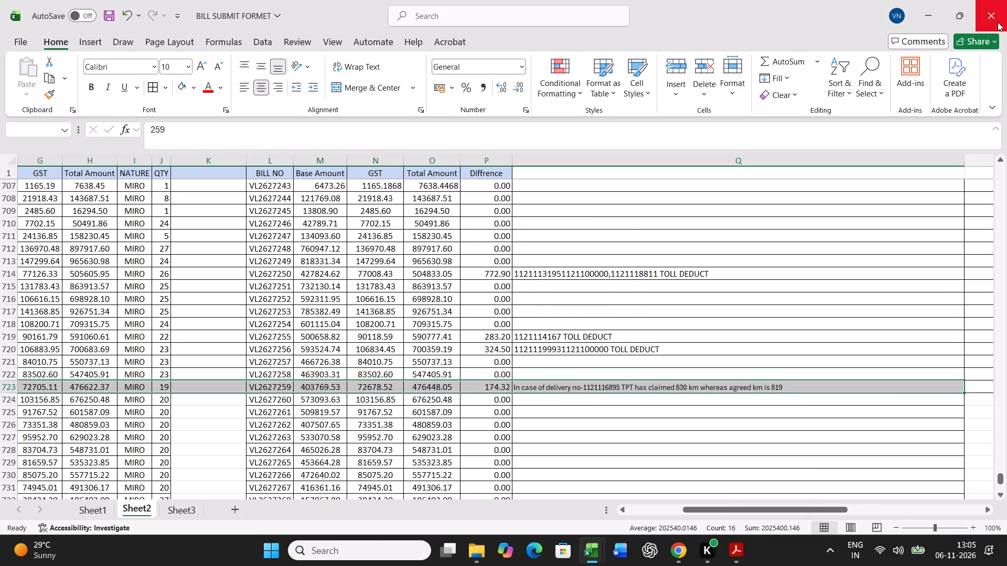
pyautogui.click(616, 367)
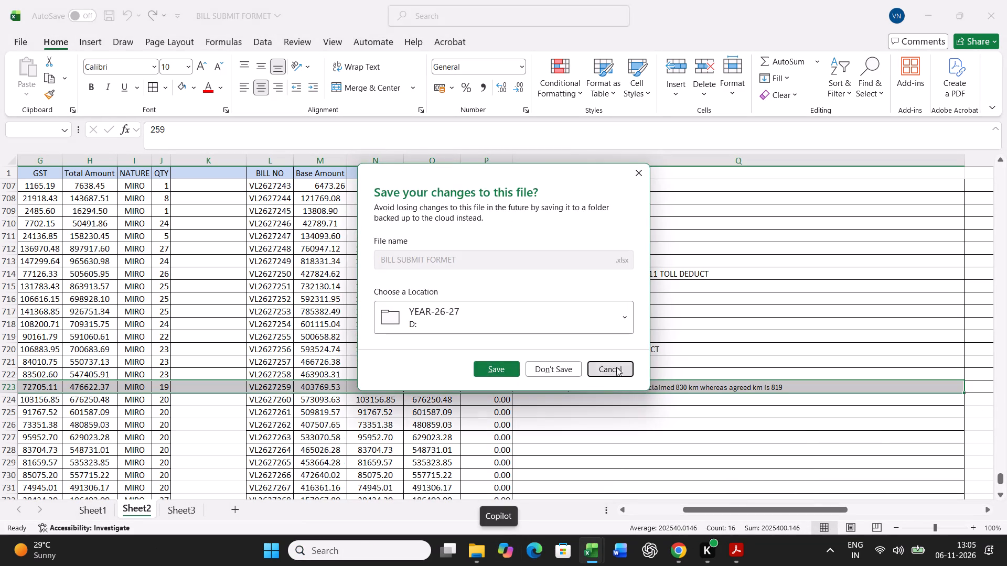
pyautogui.click(640, 514)
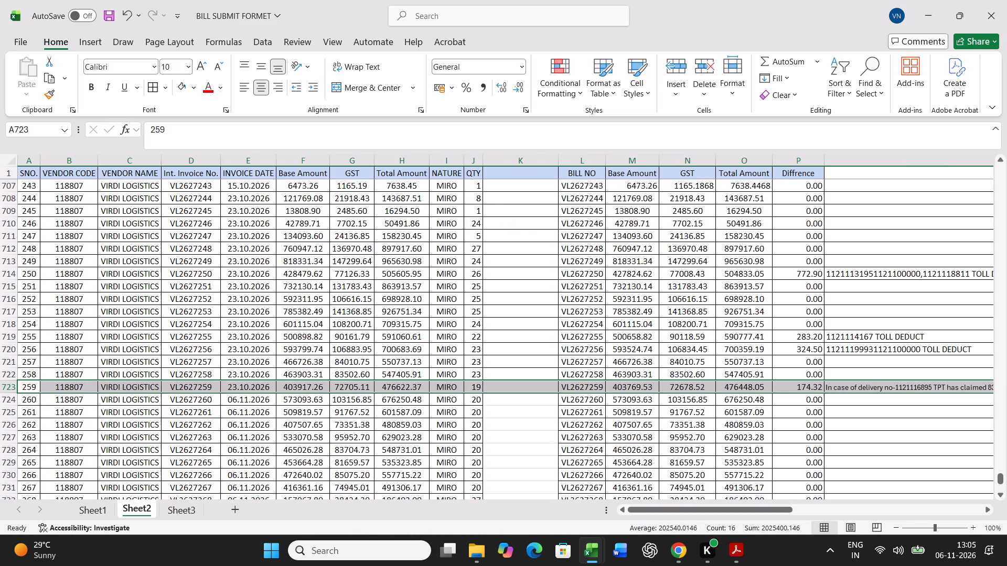
pyautogui.click(483, 380)
pyautogui.click(524, 388)
pyautogui.scroll(-11, 522, 388)
pyautogui.scroll(3, 502, 419)
pyautogui.click(27, 324)
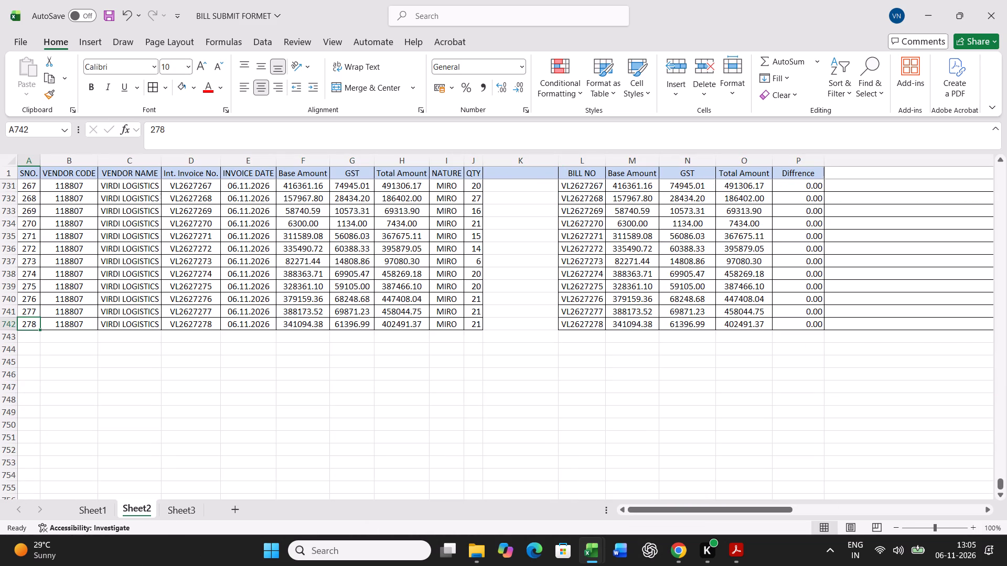
pyautogui.hotkey('ctrl', 's')
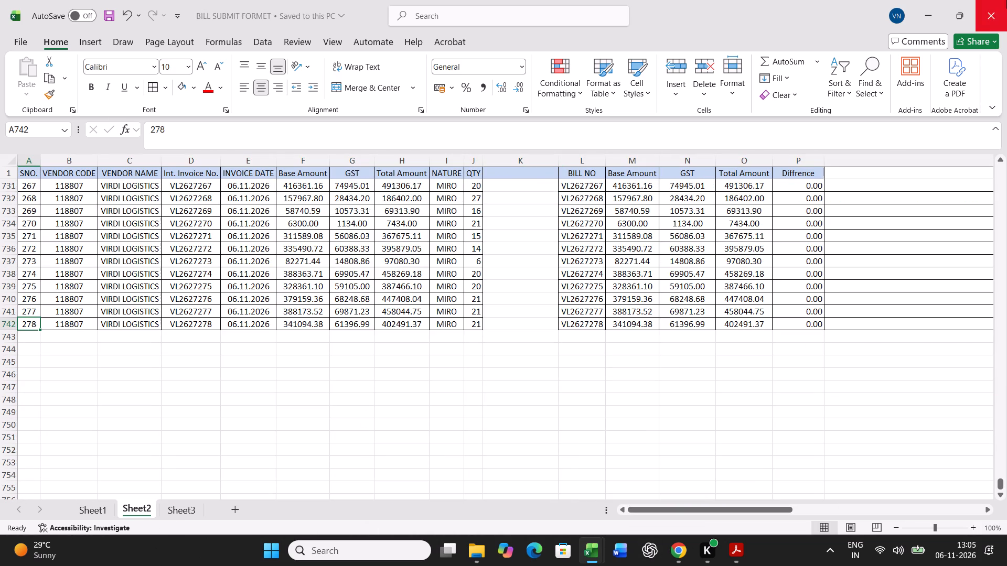
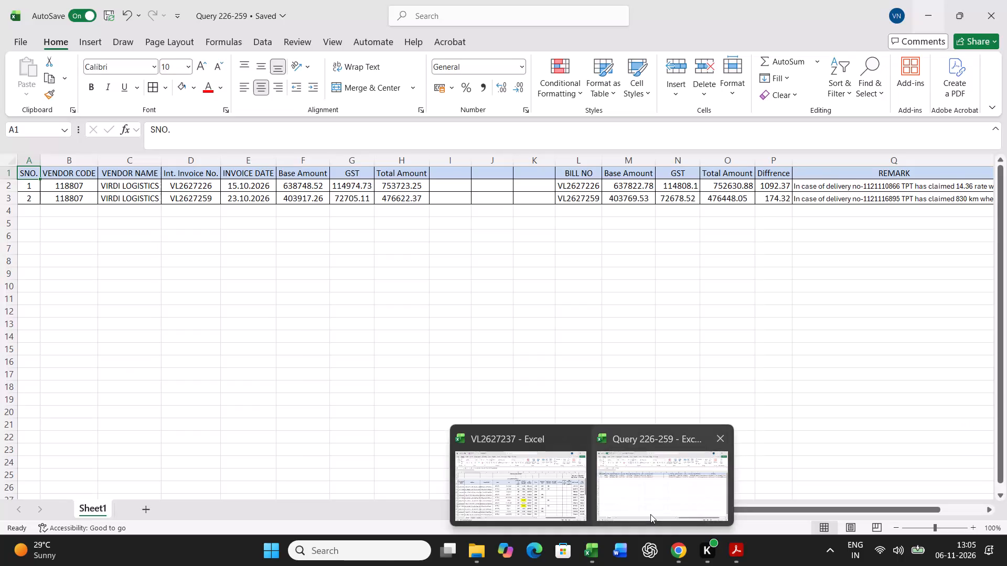
# Bring the open Query 226-259 workbook to the front.
pyautogui.click(650, 514)
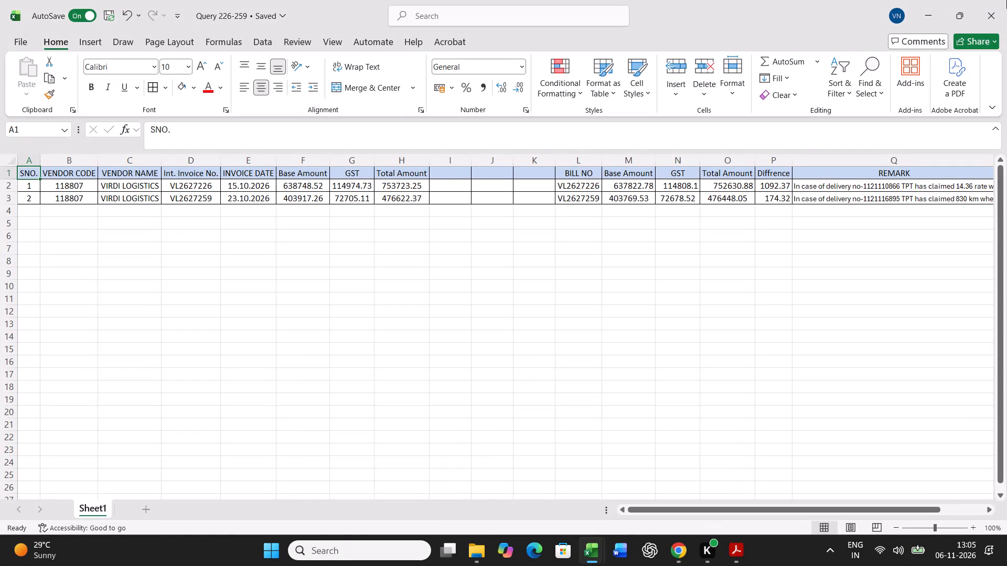
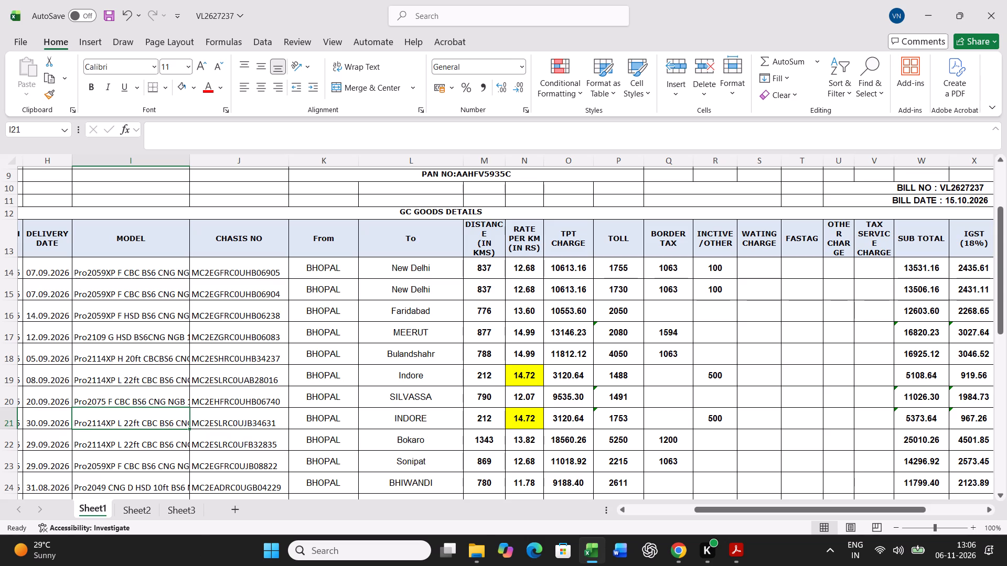
# Compare the yellow-highlighted rates per km of the two Bhopal to Indore trips in bill VL2627237.
pyautogui.click(677, 506)
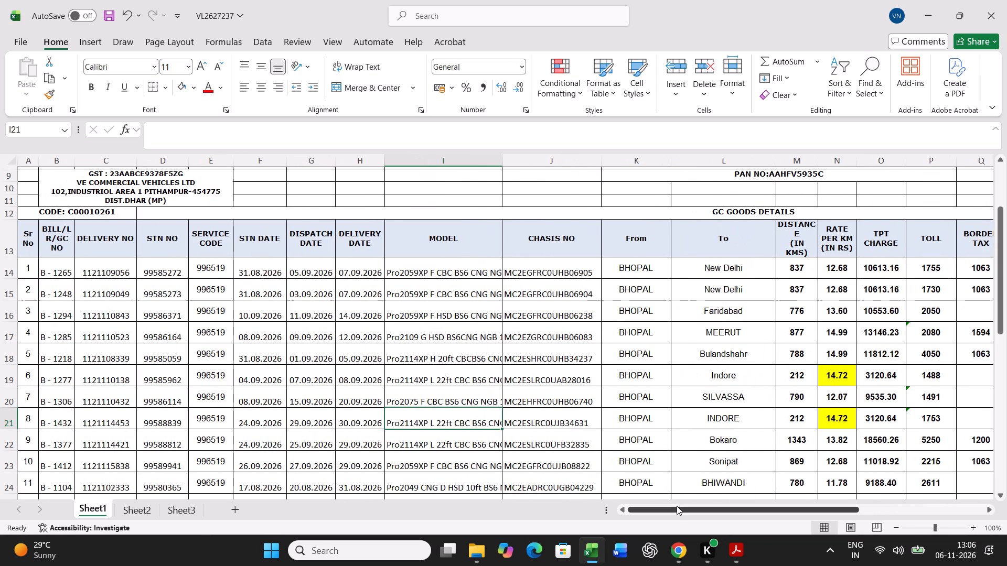
pyautogui.moveTo(674, 511); pyautogui.dragTo(729, 511)
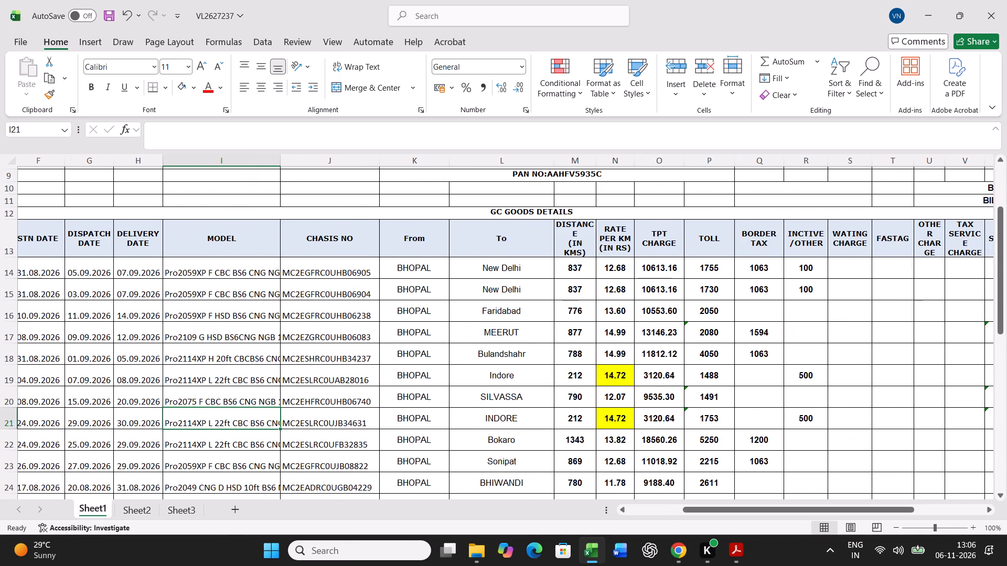
pyautogui.click(620, 380)
pyautogui.click(610, 417)
pyautogui.click(611, 374)
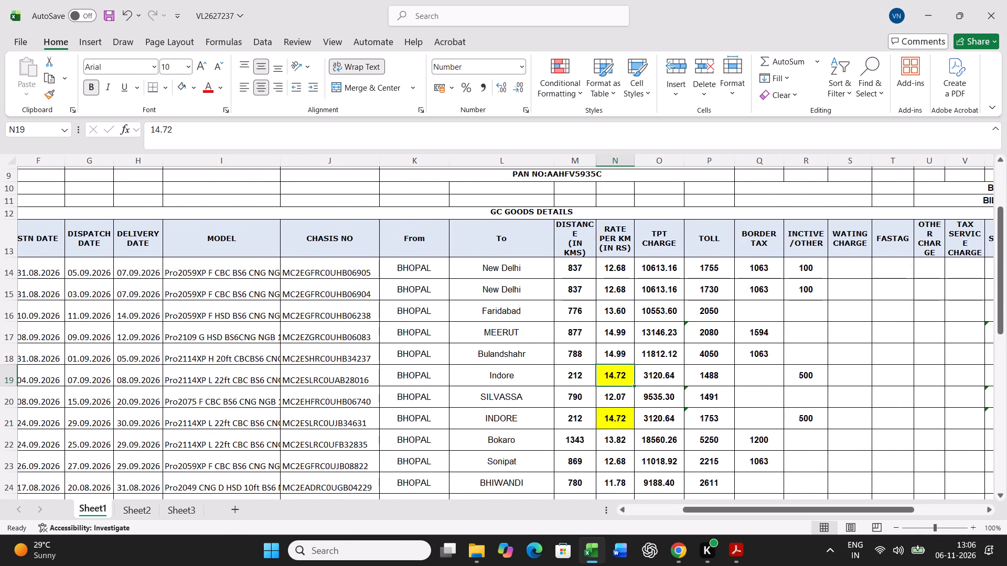
pyautogui.click(609, 422)
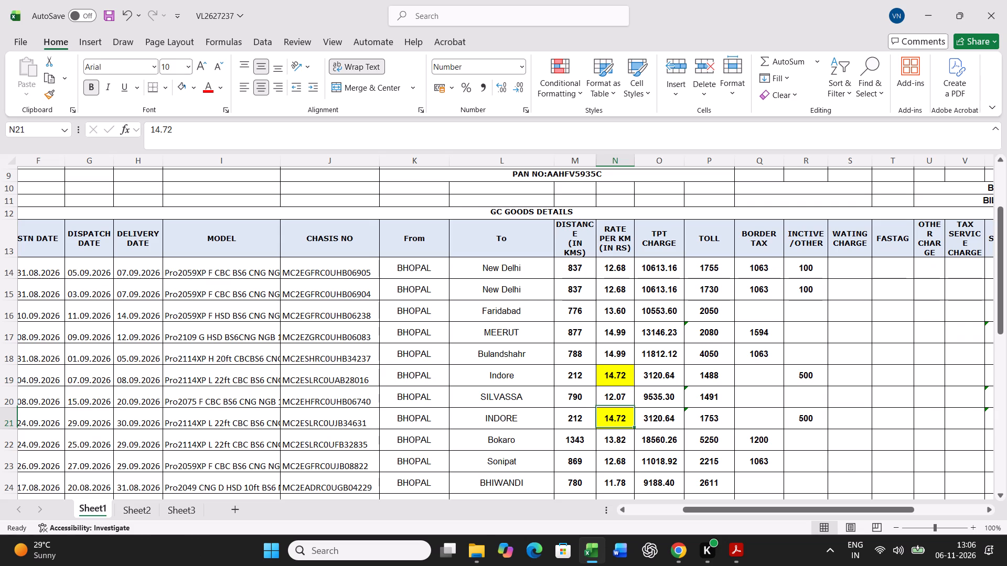
# Switch to the CNG RATE PDF in Acrobat and select the 14.72 rate in the TCR05 2110/2114 row for over 300 km.
pyautogui.click(734, 555)
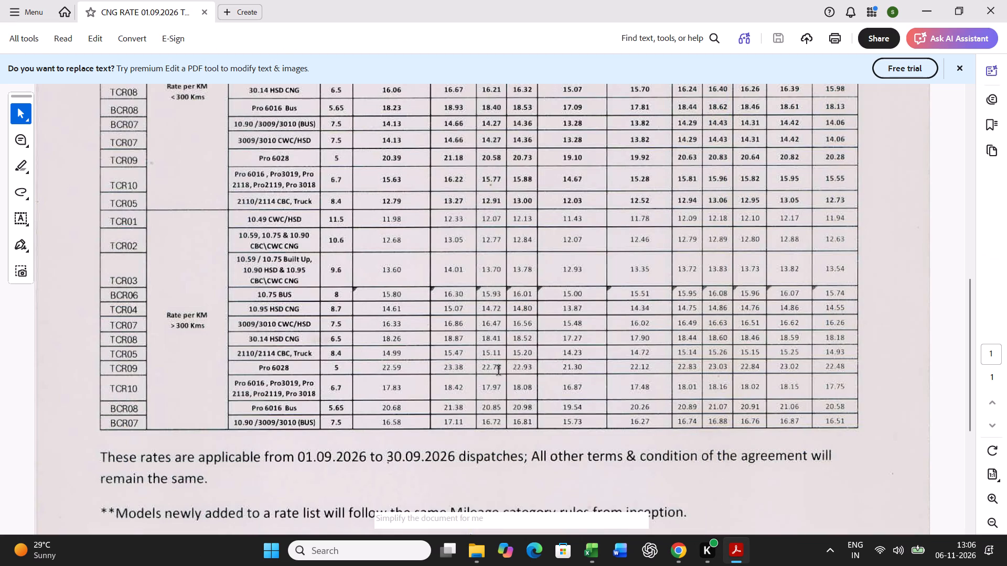
pyautogui.moveTo(630, 354); pyautogui.dragTo(644, 354)
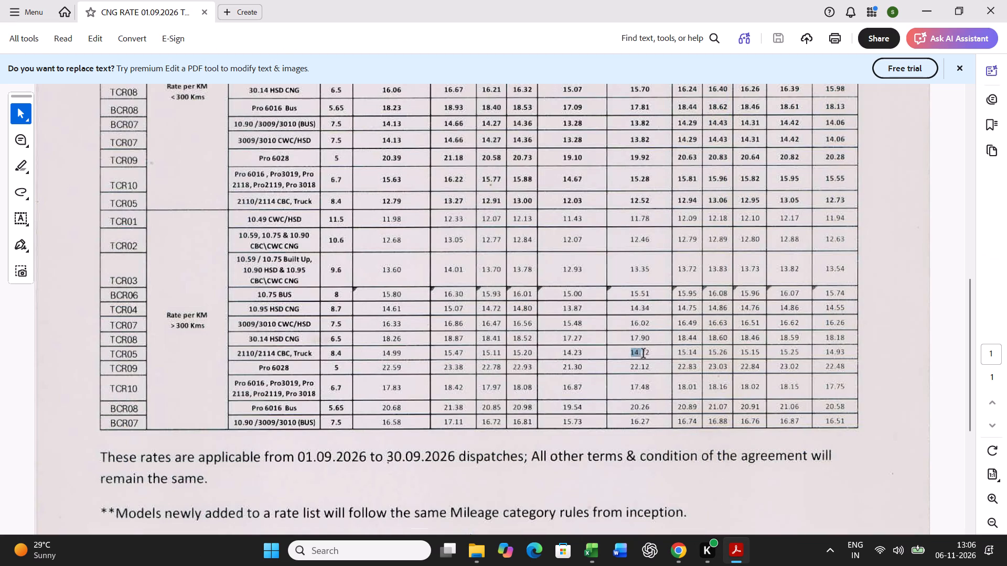
pyautogui.moveTo(644, 354); pyautogui.dragTo(650, 354)
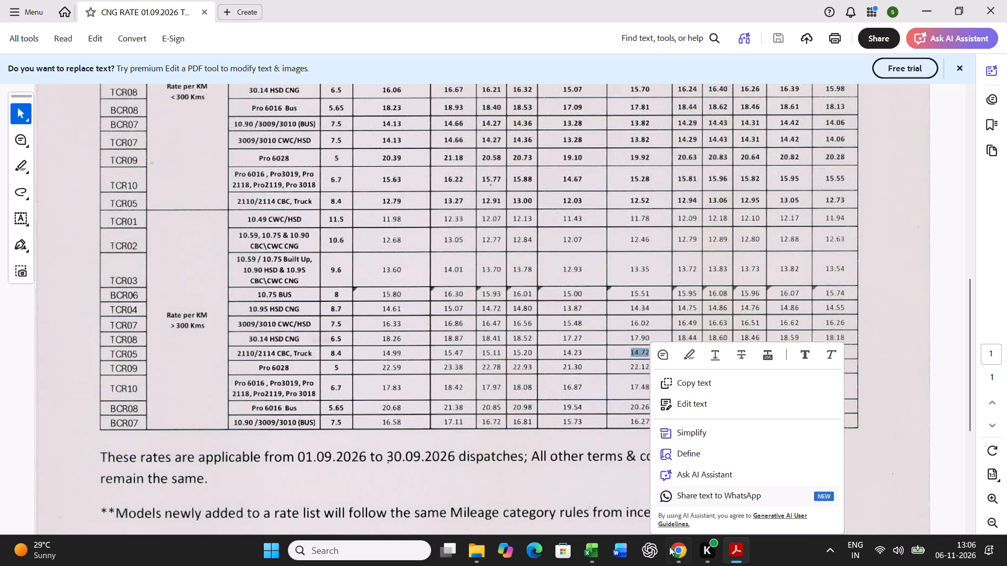
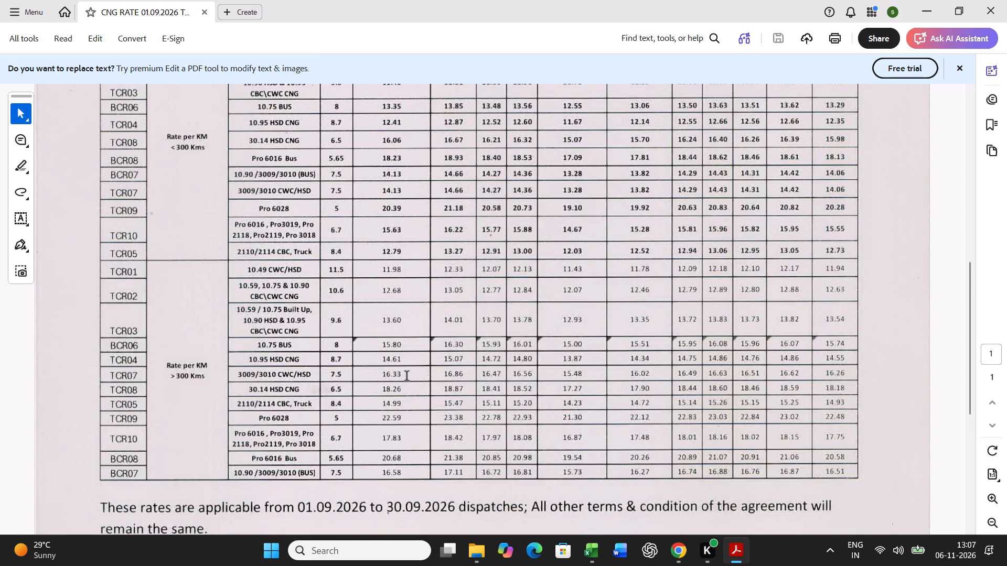
# Check the location headings and the under-300 km vehicle rates in the CNG rate list effective from 01.09.2026.
pyautogui.scroll(7, 407, 377)
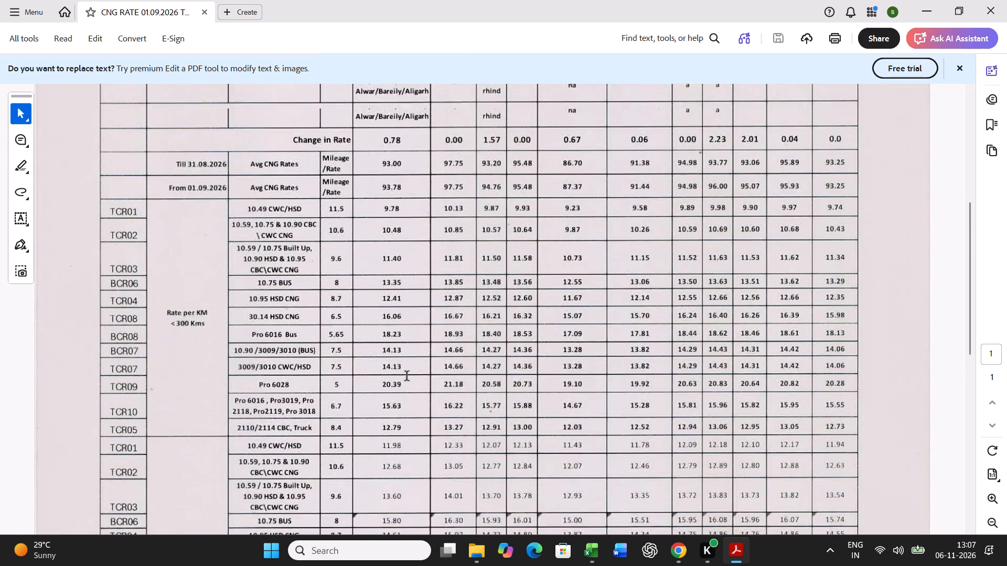
pyautogui.scroll(1, 407, 377)
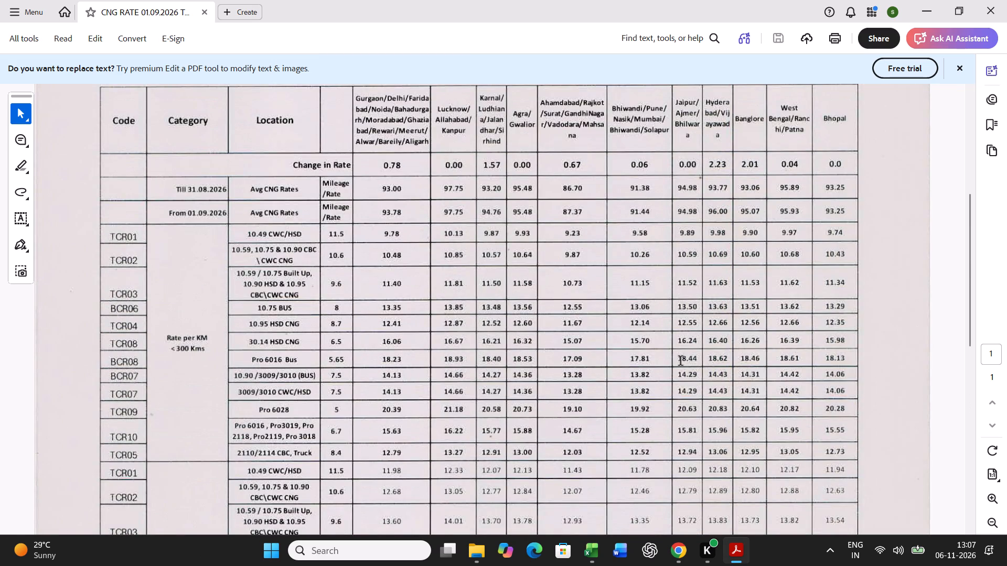
# Search the CNG rate PDF dated 01.09.2026 for the rate 12.73.
pyautogui.scroll(-1, 678, 364)
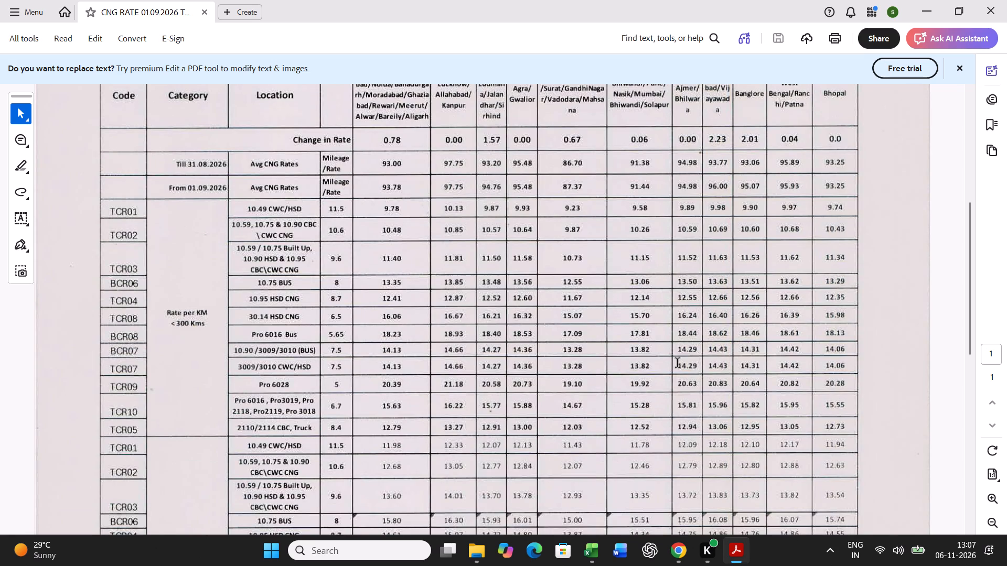
pyautogui.scroll(-4, 678, 364)
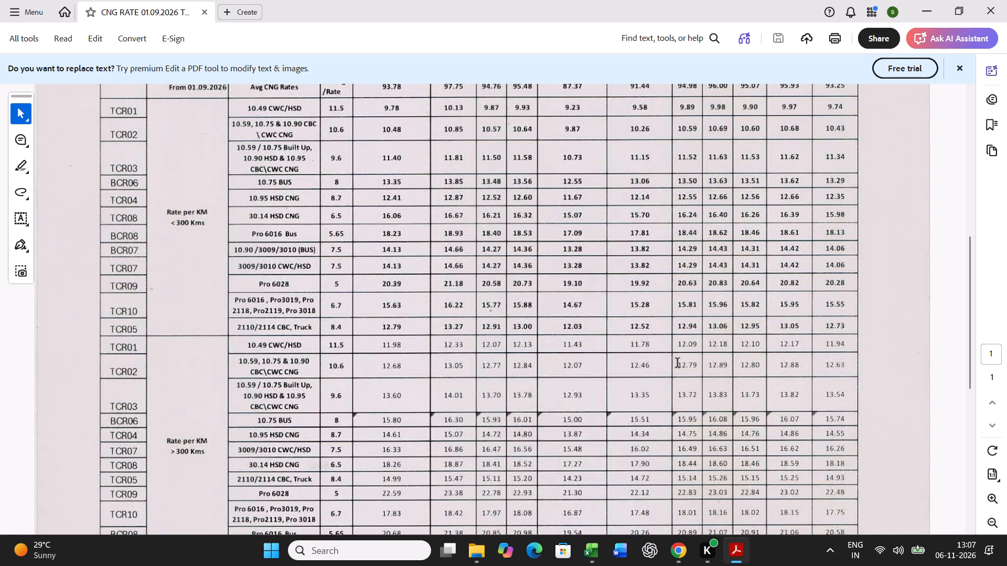
pyautogui.hotkey('ctrl', 'f')
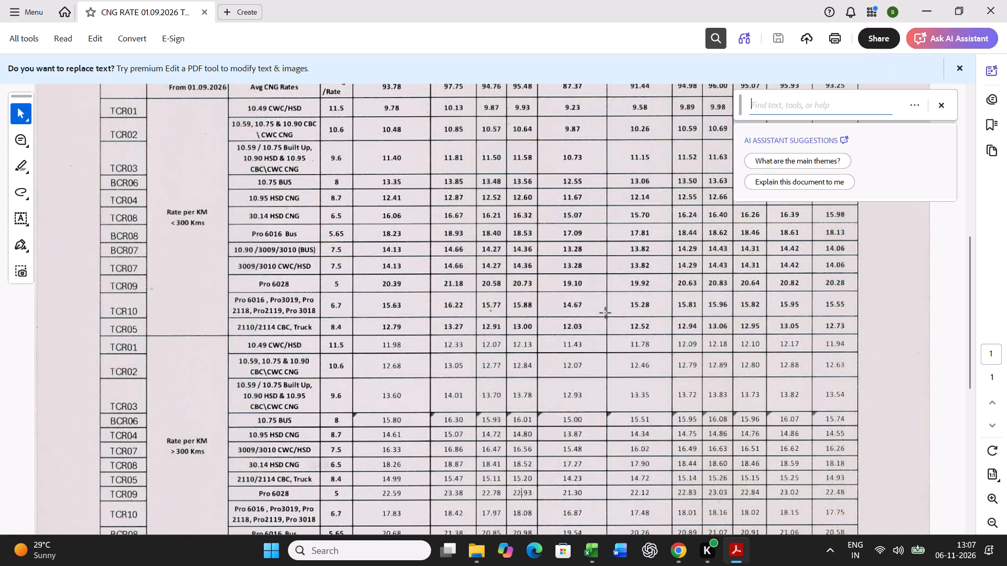
pyautogui.write('12.73')
pyautogui.press('Return')
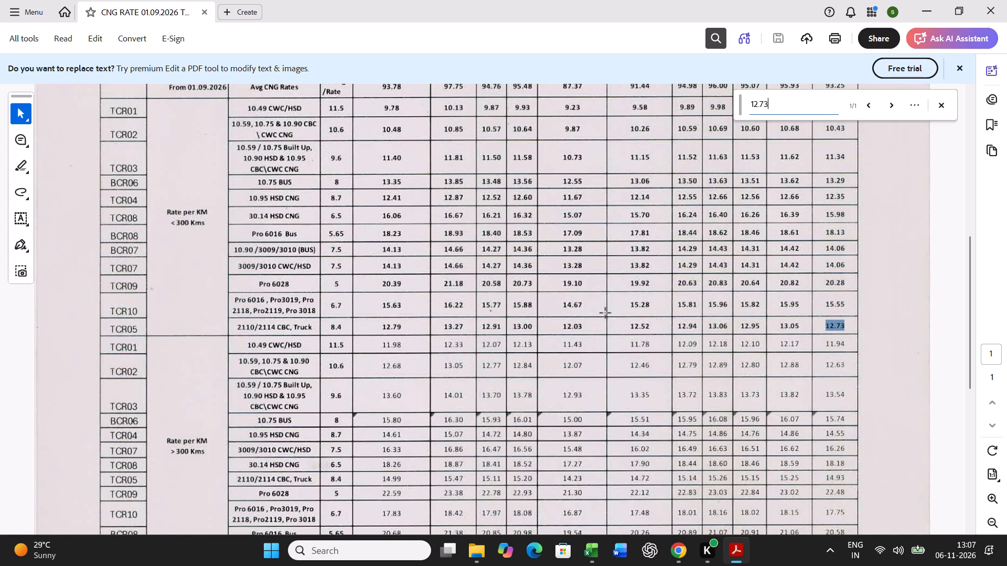
pyautogui.press('Return')
pyautogui.press('Return')
pyautogui.press('Return')
pyautogui.press('Return')
pyautogui.press('Escape')
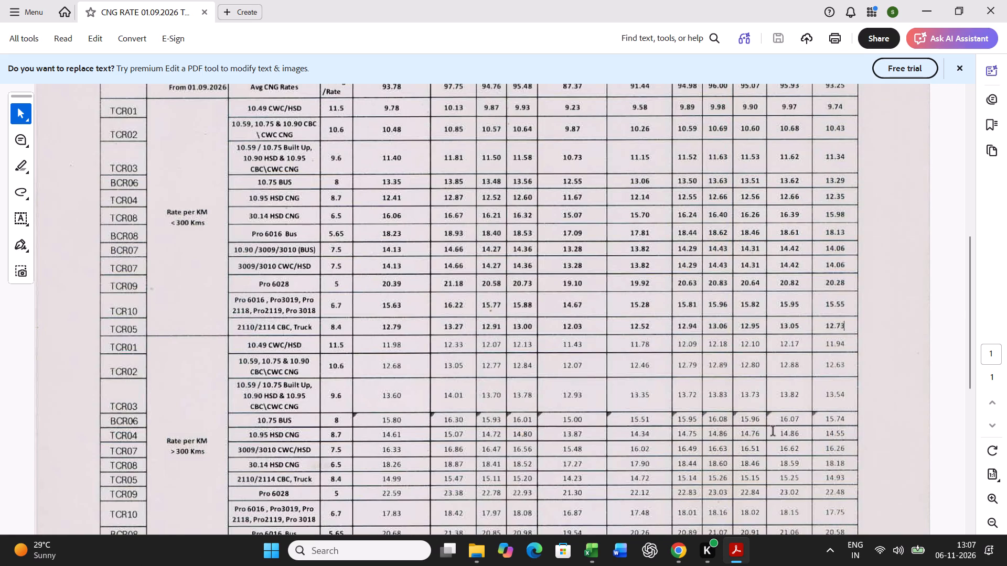
# Examine the destination-wise per-km rates under and over 300 km by vehicle code in the CNG rate table.
pyautogui.scroll(5, 773, 432)
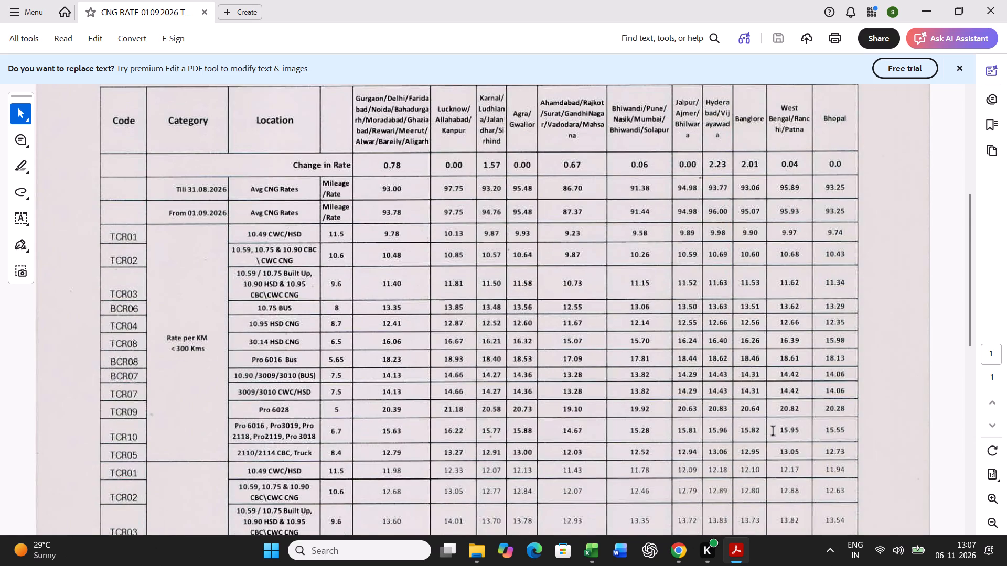
pyautogui.scroll(-3, 773, 432)
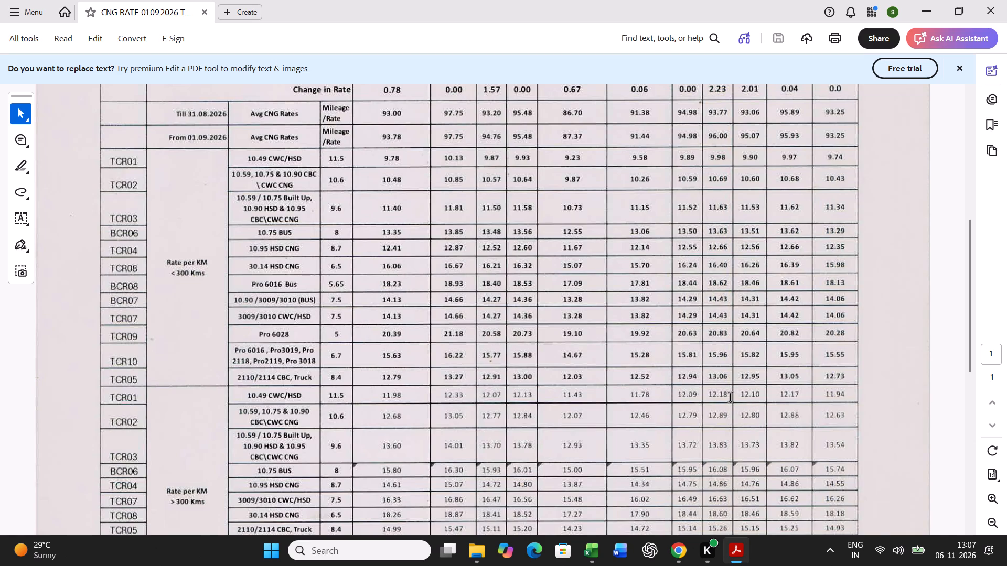
pyautogui.scroll(-2, 726, 401)
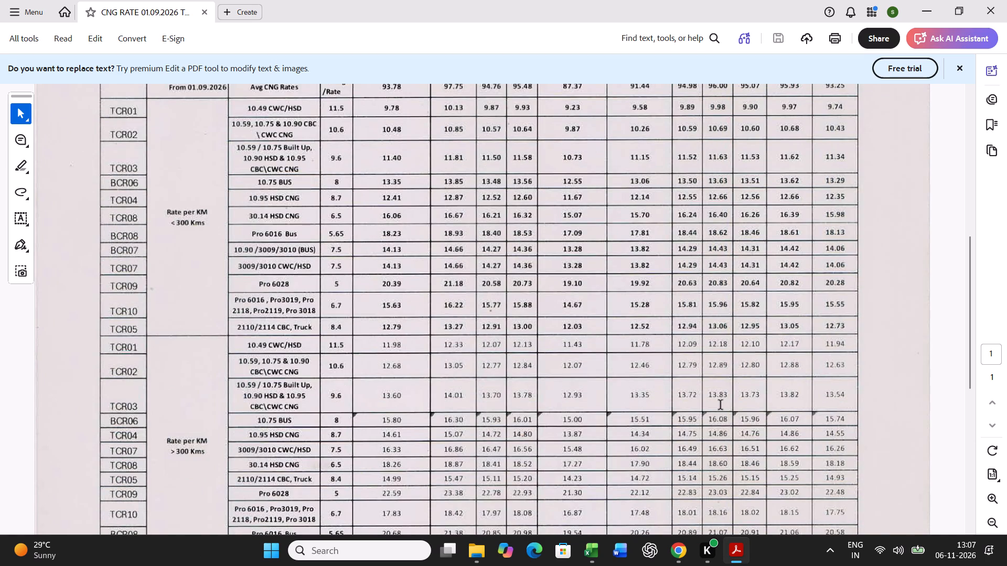
pyautogui.scroll(9, 721, 406)
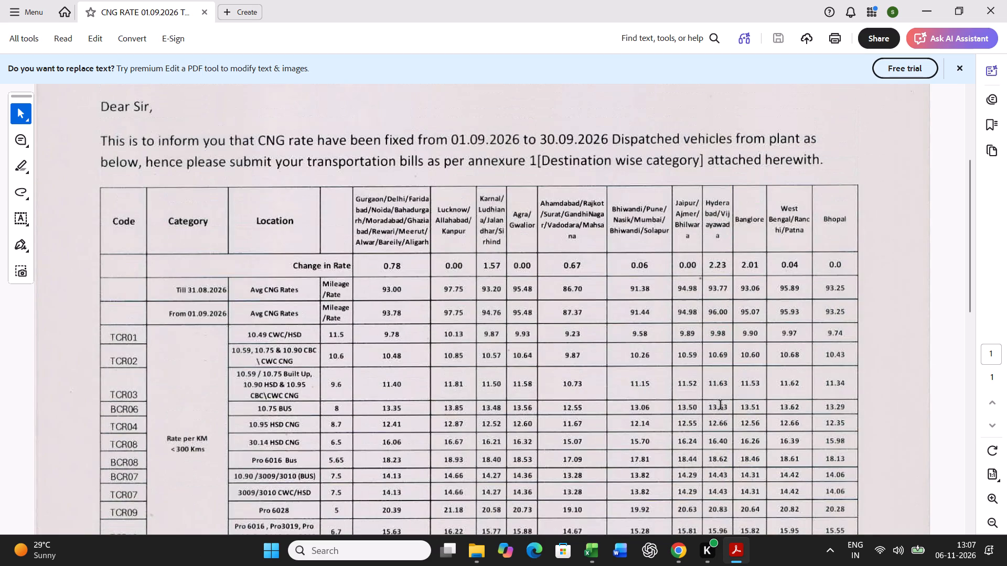
pyautogui.scroll(-8, 721, 406)
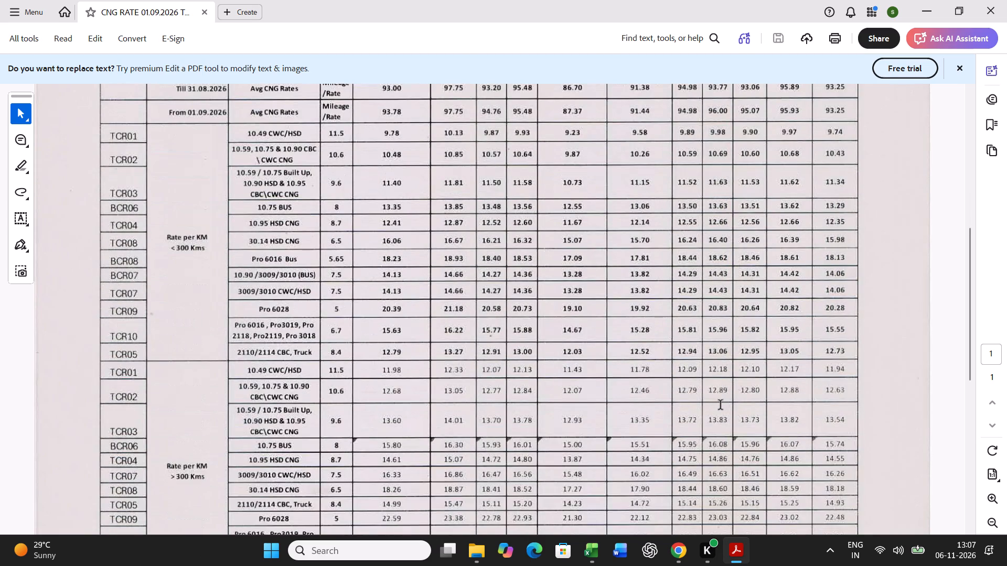
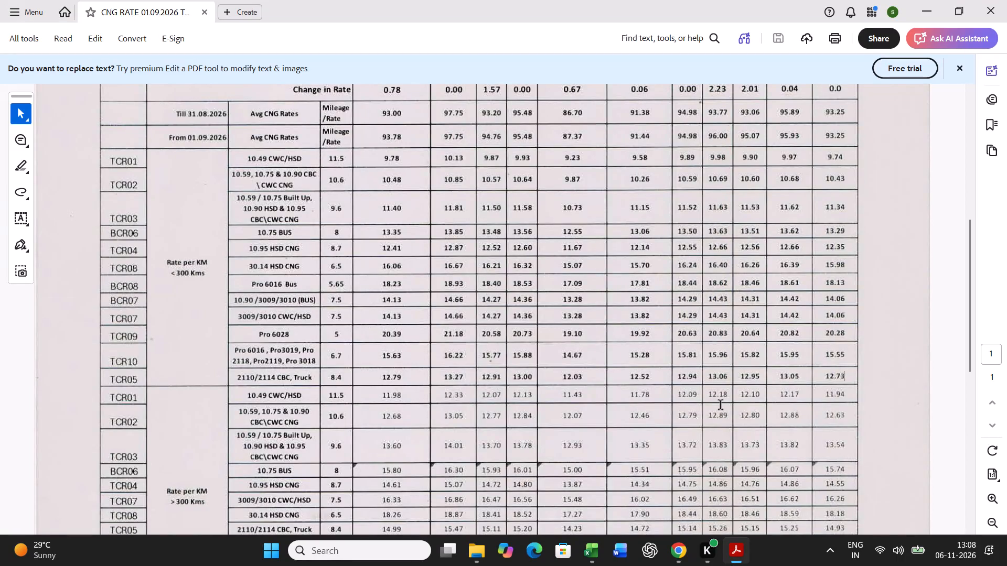
# Review the CNG rate table from the destination headings and average rates through the last vehicle-code rows for distances over 300 km.
pyautogui.scroll(5, 721, 406)
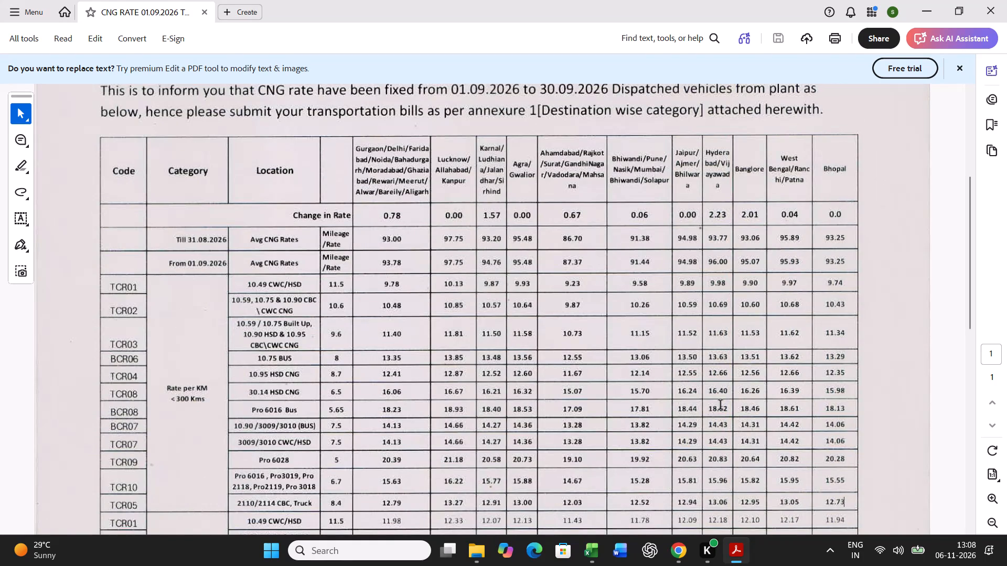
pyautogui.scroll(-8, 721, 406)
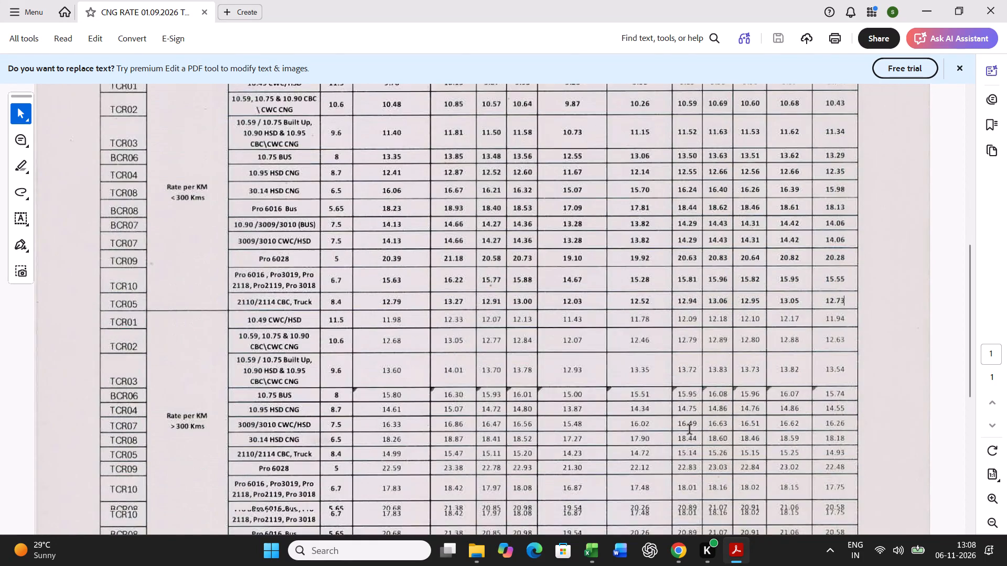
pyautogui.scroll(-6, 690, 430)
pyautogui.scroll(3, 676, 440)
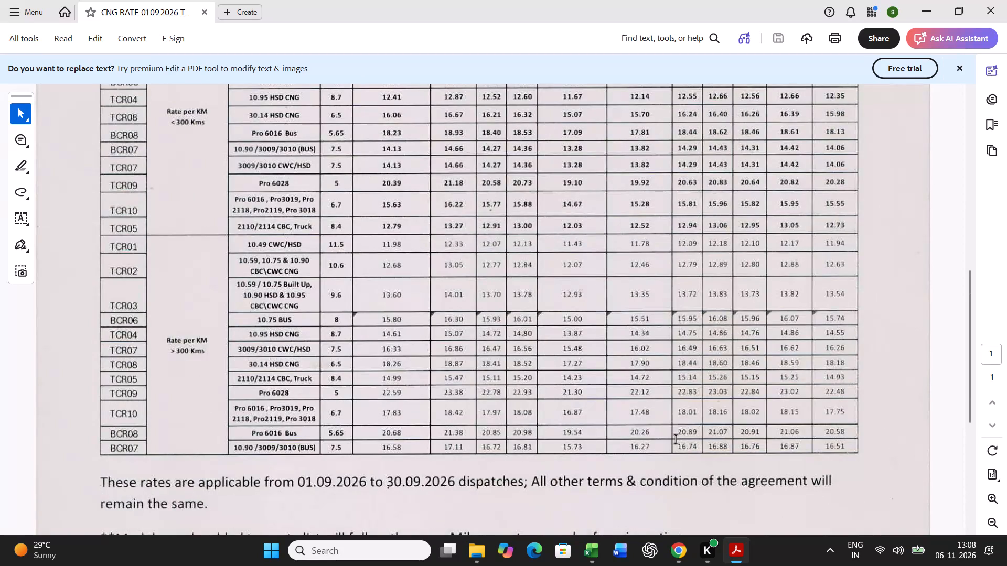
pyautogui.scroll(4, 714, 399)
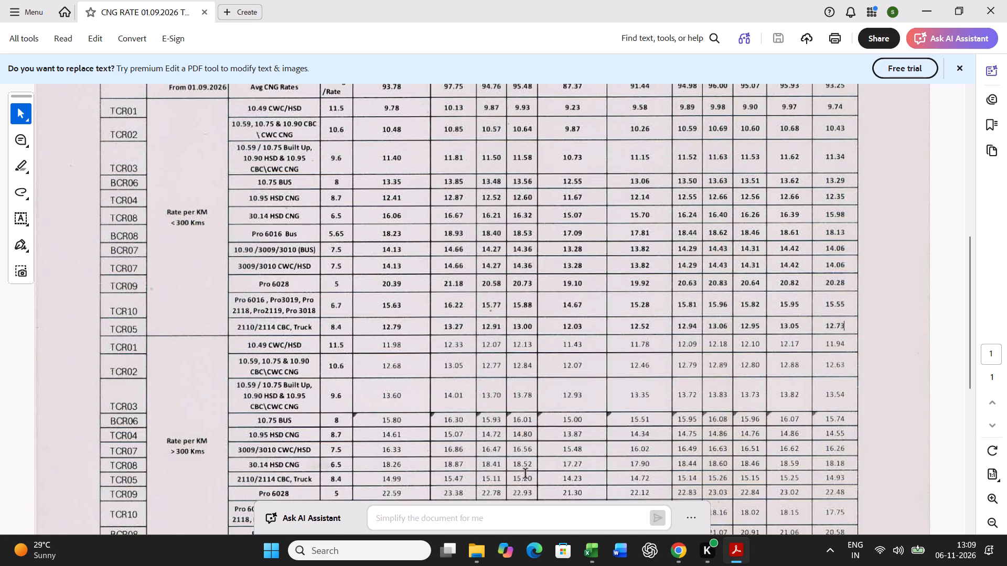
# Review the rest of the CNG rate sheet, covering the over-300 km rates, applicability terms, new-model note and signatory block.
pyautogui.scroll(-5, 584, 395)
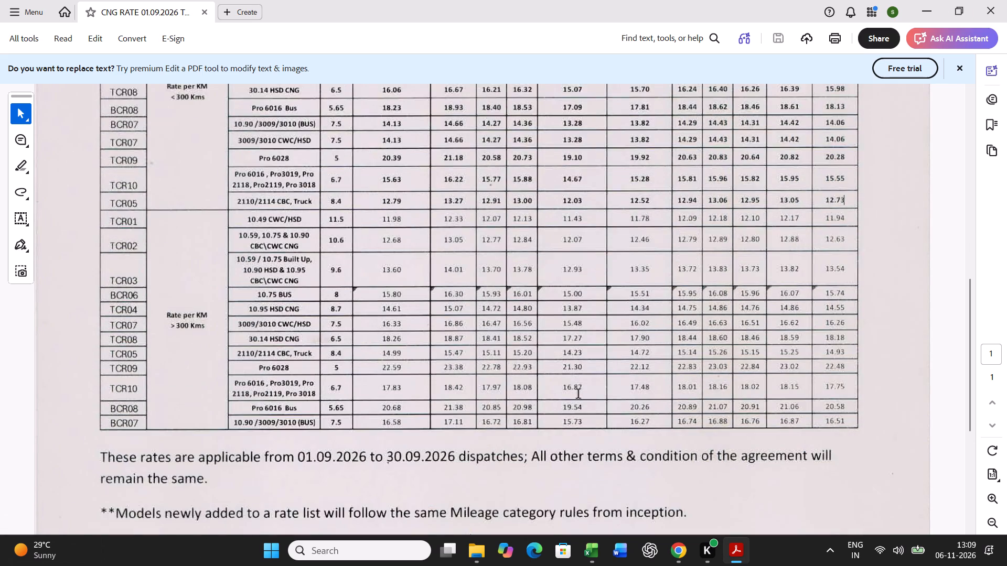
pyautogui.scroll(-10, 574, 398)
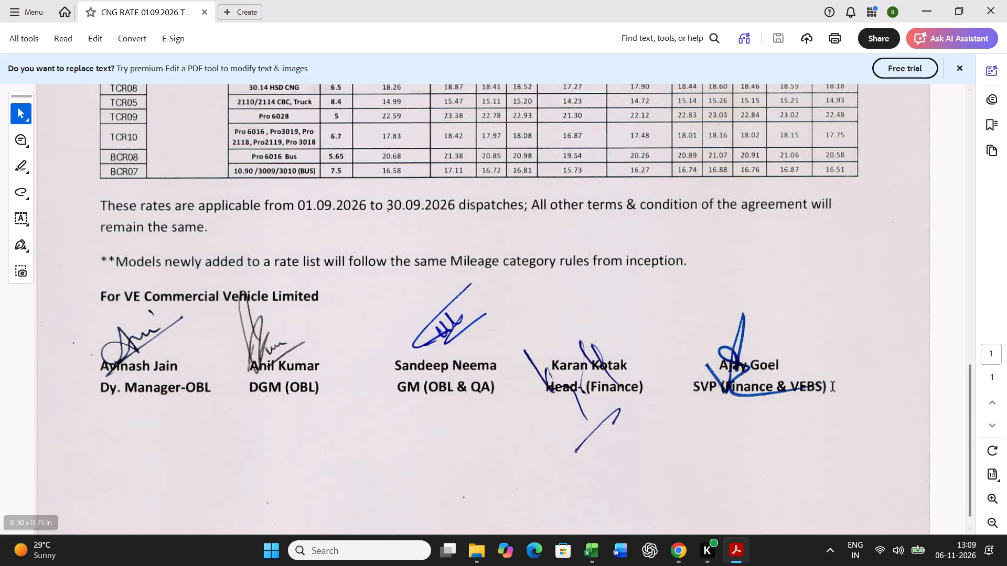
pyautogui.scroll(10, 821, 394)
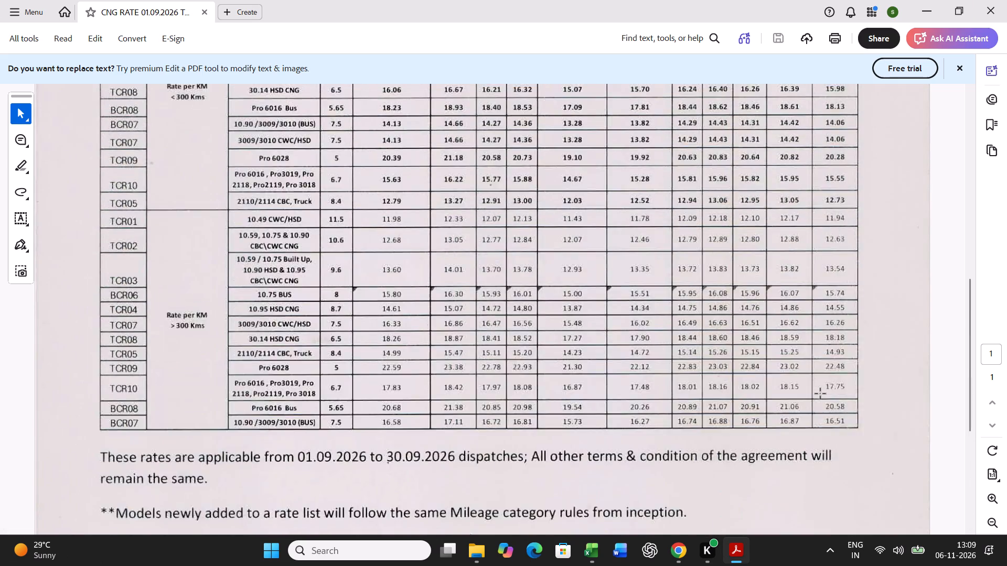
pyautogui.scroll(9, 821, 394)
# Switch from the CNG rate PDF to Excel.
pyautogui.click(598, 550)
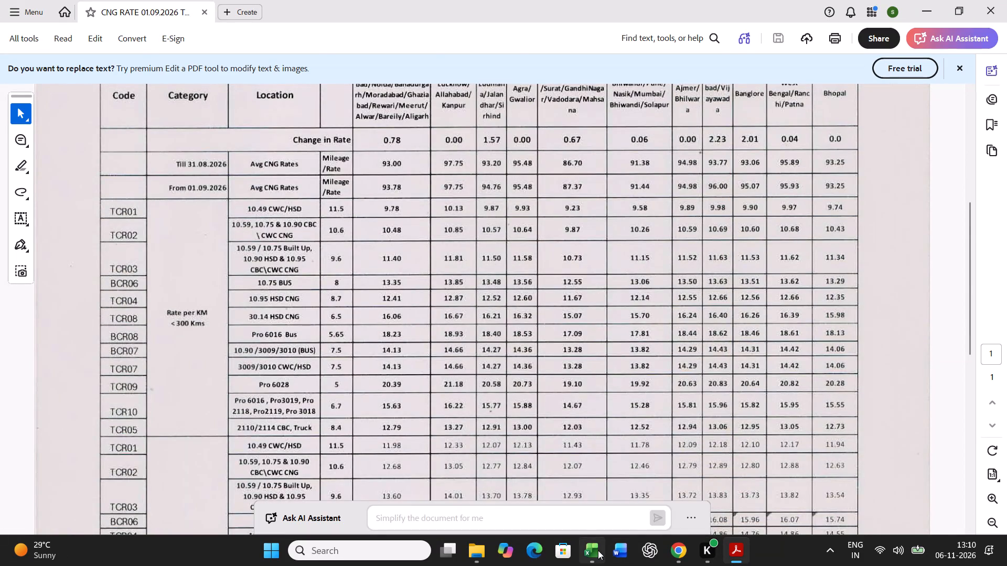